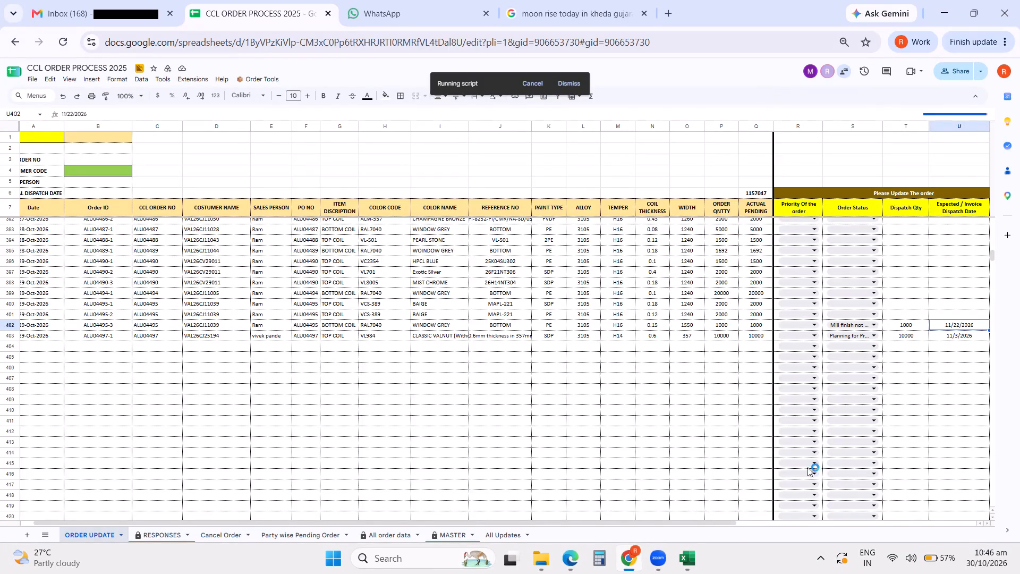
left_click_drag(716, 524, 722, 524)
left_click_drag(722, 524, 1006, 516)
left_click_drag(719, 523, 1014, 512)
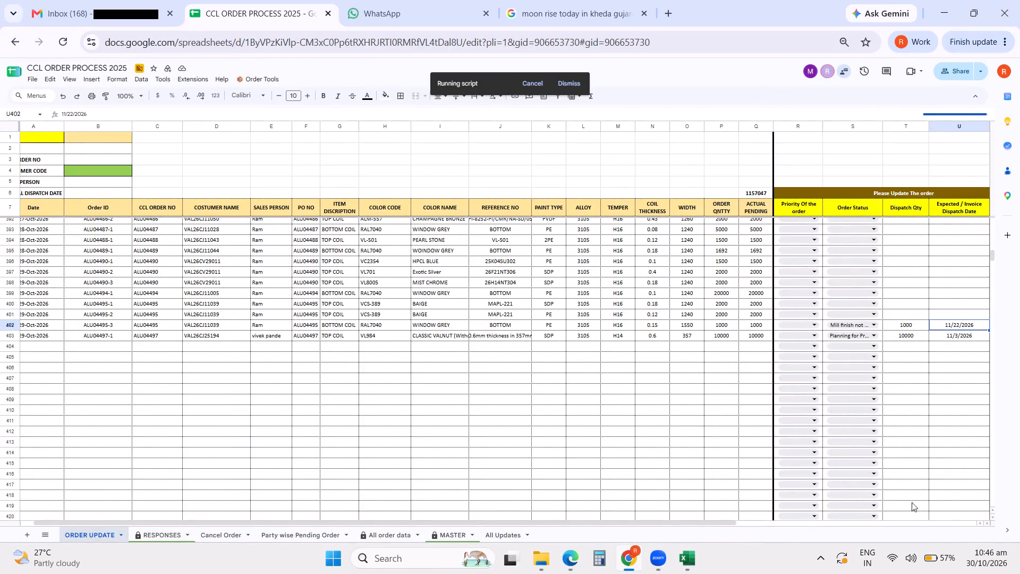
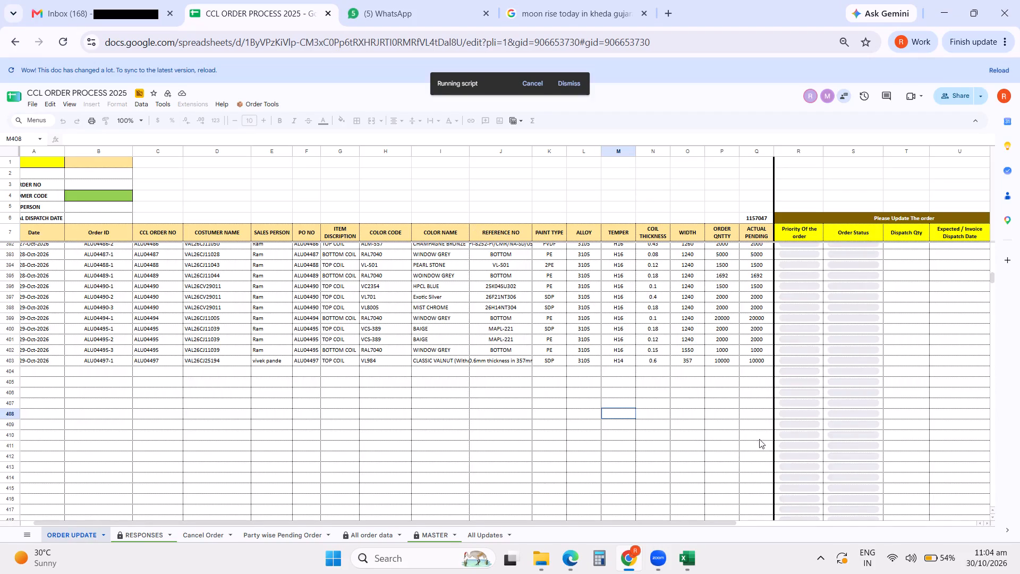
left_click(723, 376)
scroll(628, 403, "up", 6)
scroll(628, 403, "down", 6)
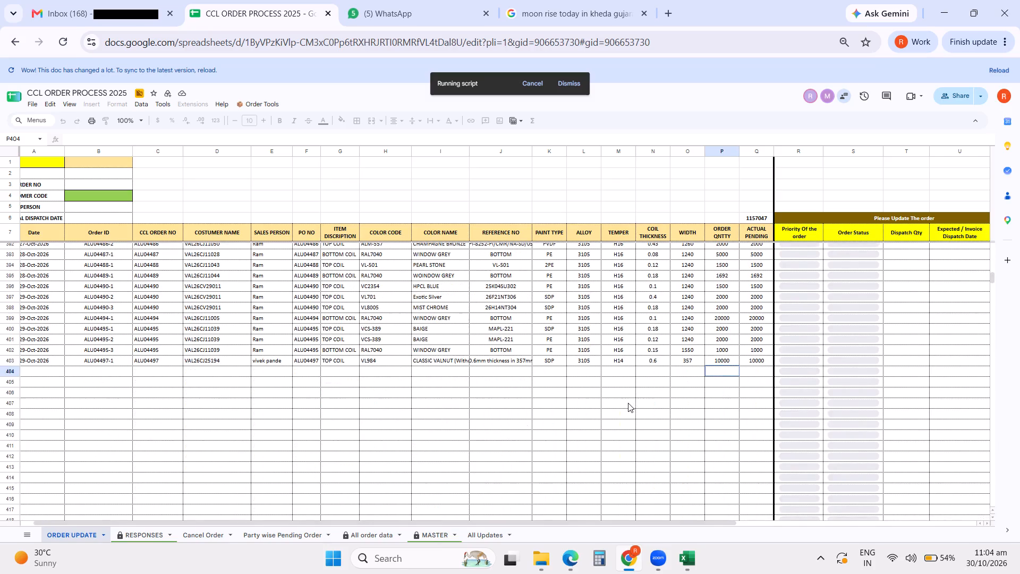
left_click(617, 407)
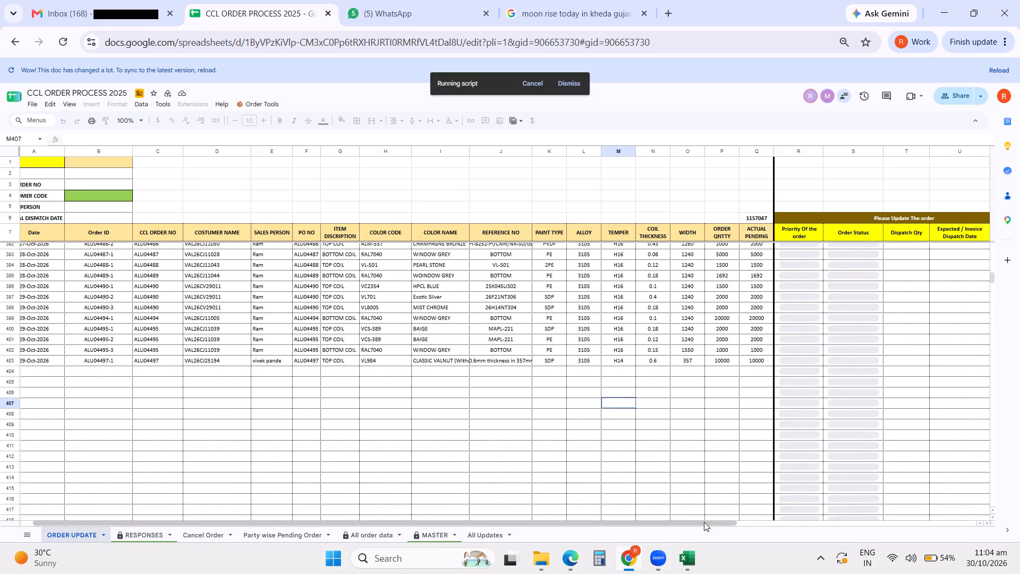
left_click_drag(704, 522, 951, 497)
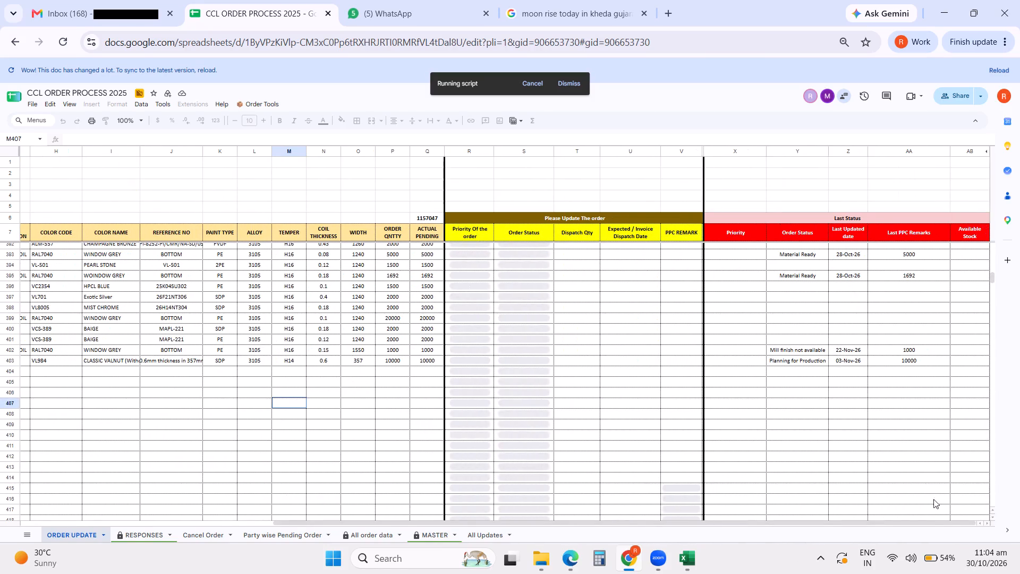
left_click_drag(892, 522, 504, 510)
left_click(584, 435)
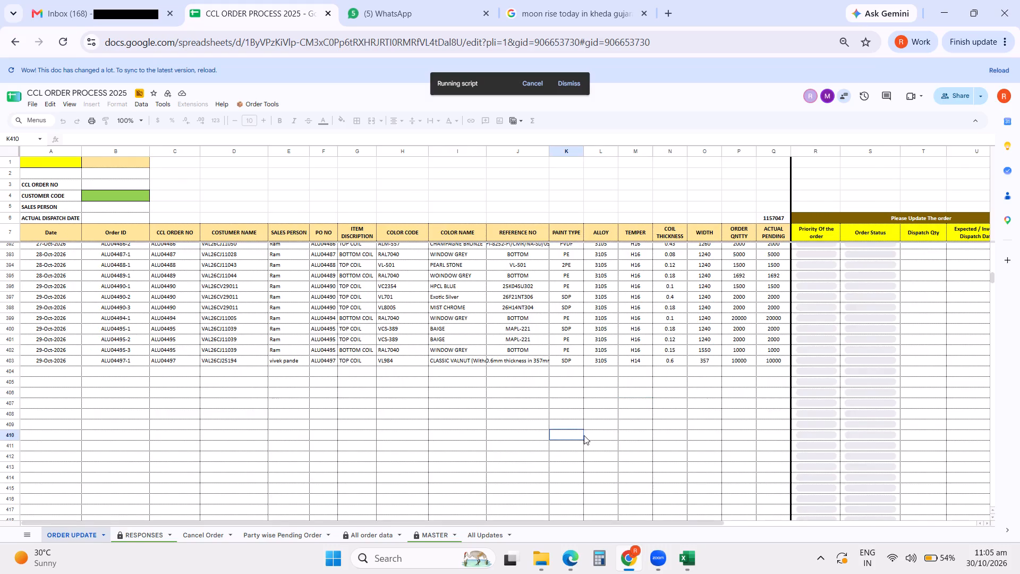
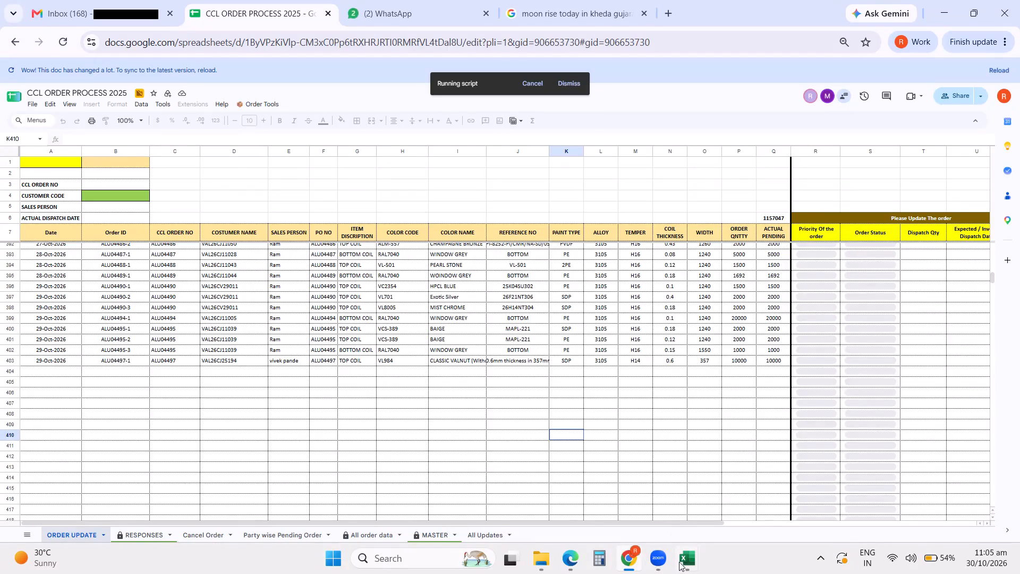
In the NEW PLANNING3 Excel workbook, copy the CCL LINE-3 row for colour code VL13006 from customer code through REMARKS1 on sheet 29-10-2026.
left_click(682, 564)
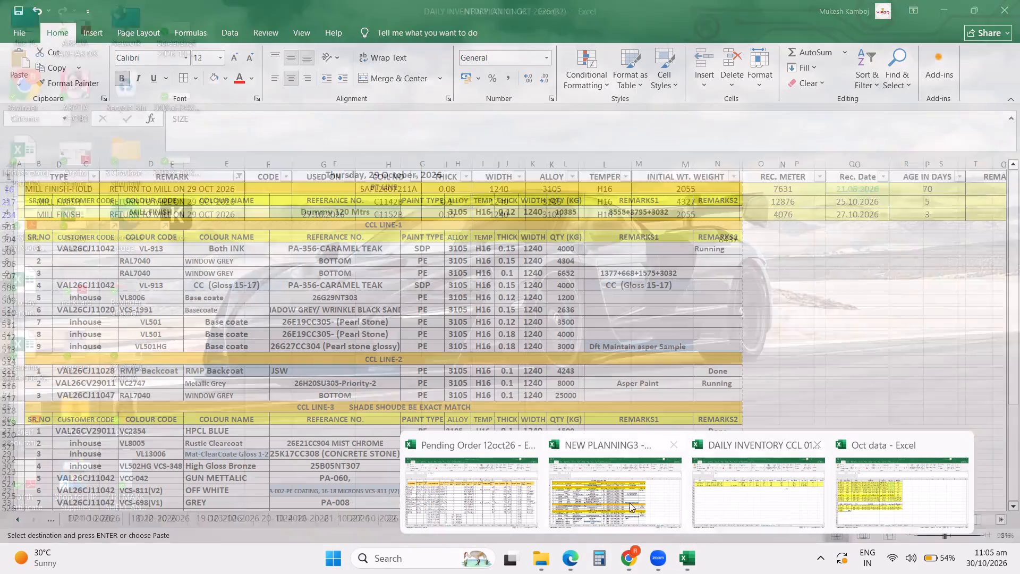
left_click(619, 501)
left_click(412, 390)
scroll(415, 382, "down", 6)
scroll(552, 460, "up", 5)
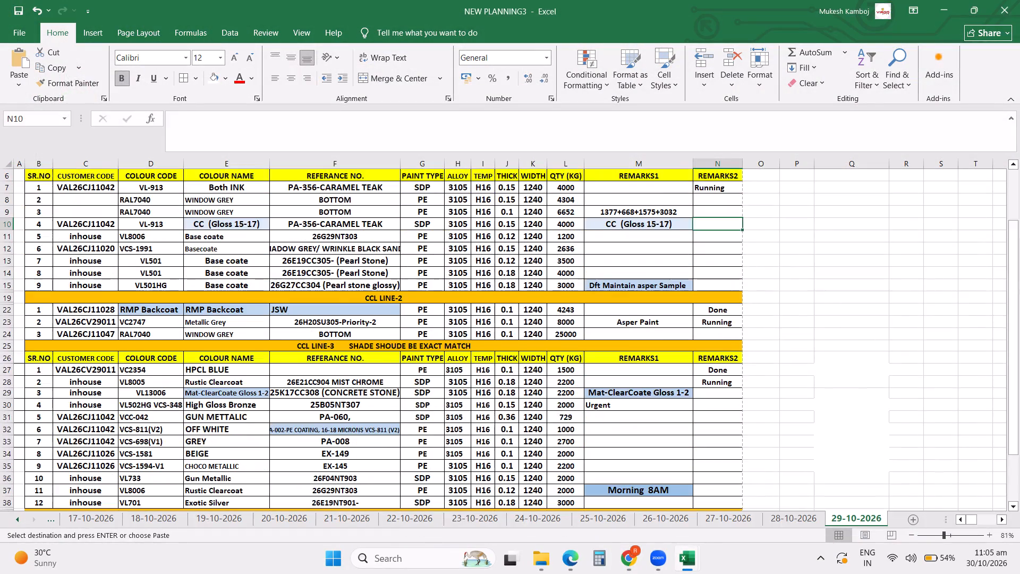
scroll(678, 453, "down", 5)
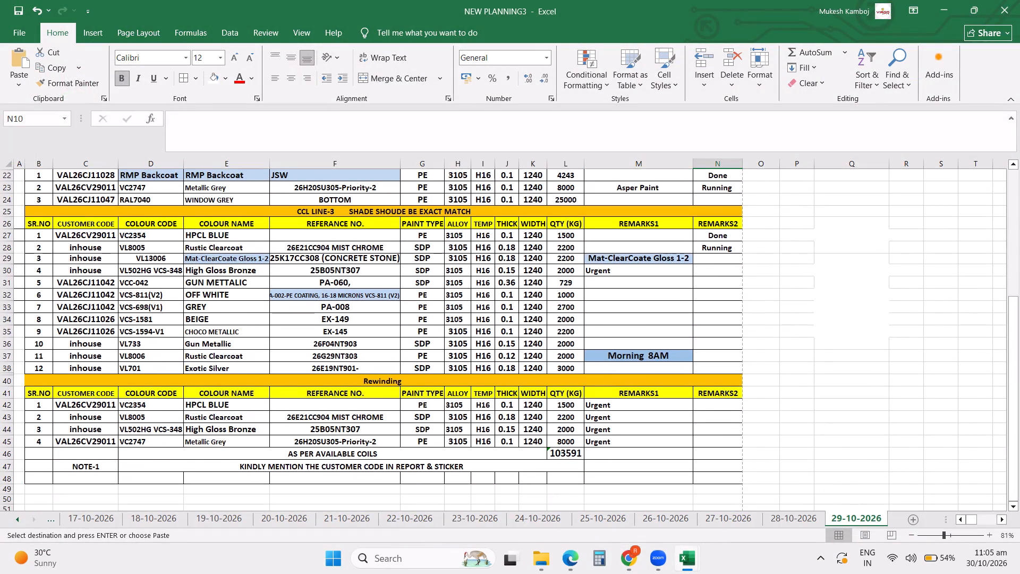
left_click_drag(79, 258, 633, 258)
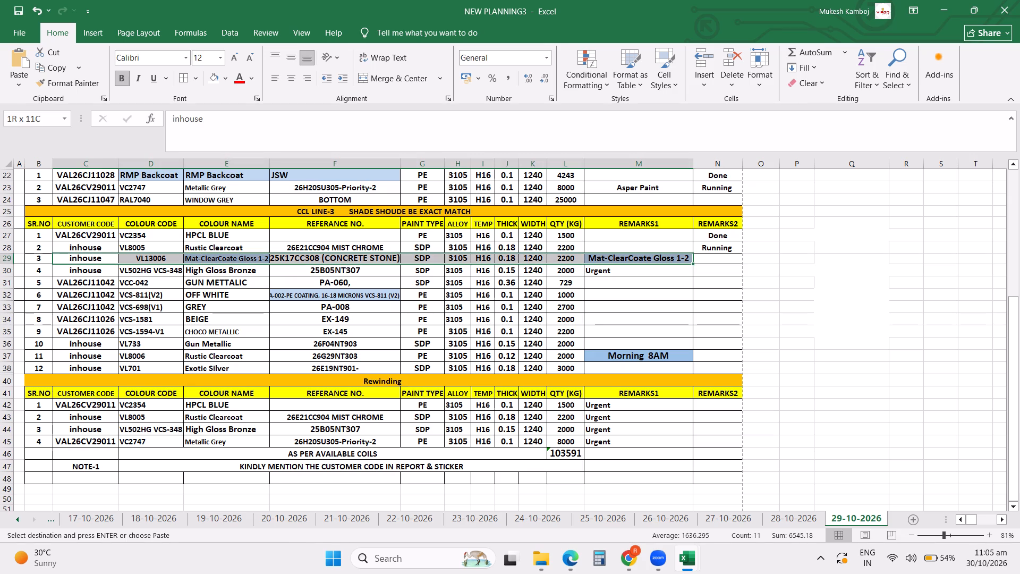
left_click_drag(633, 258, 633, 258)
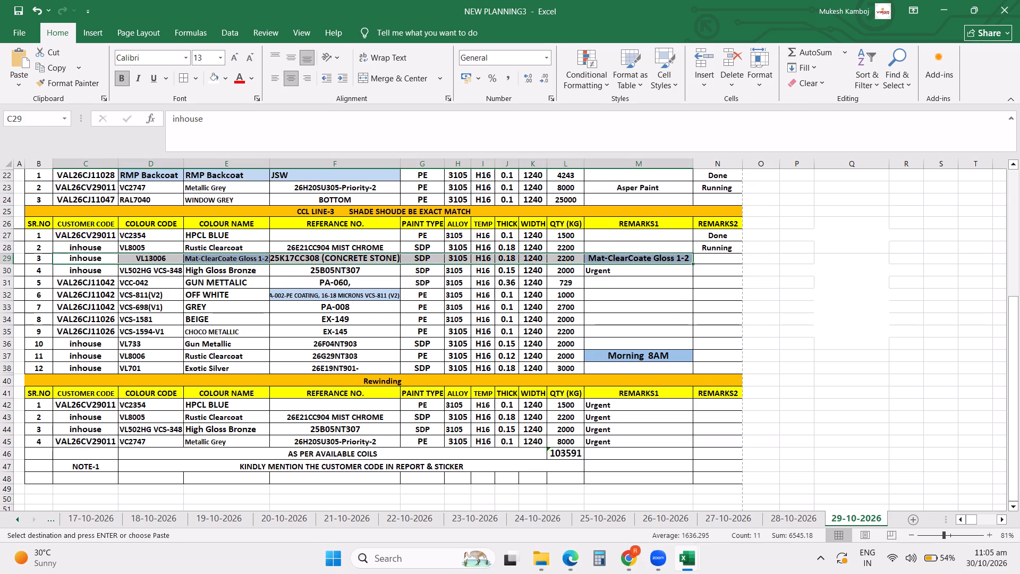
key("ctrl+c")
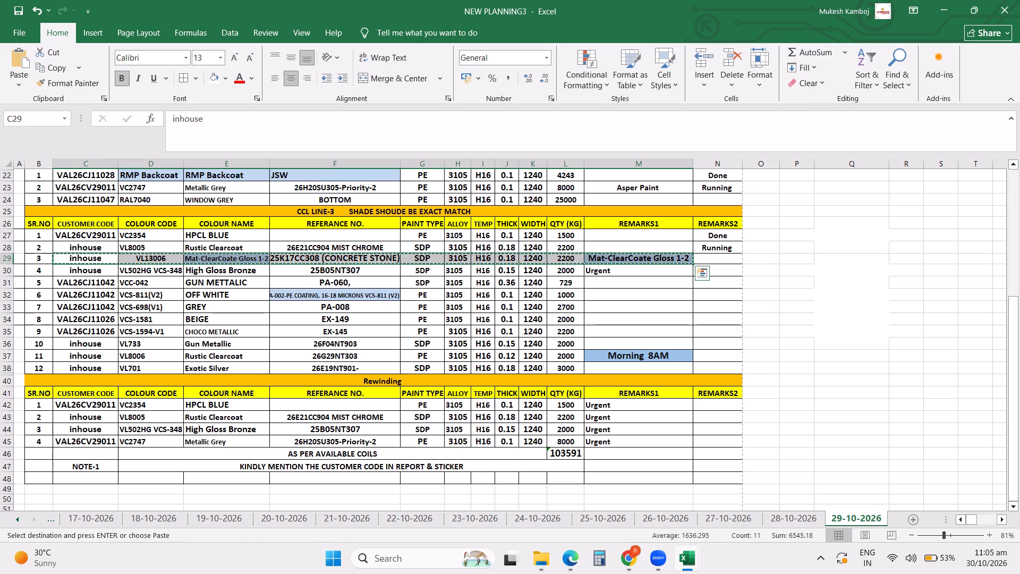
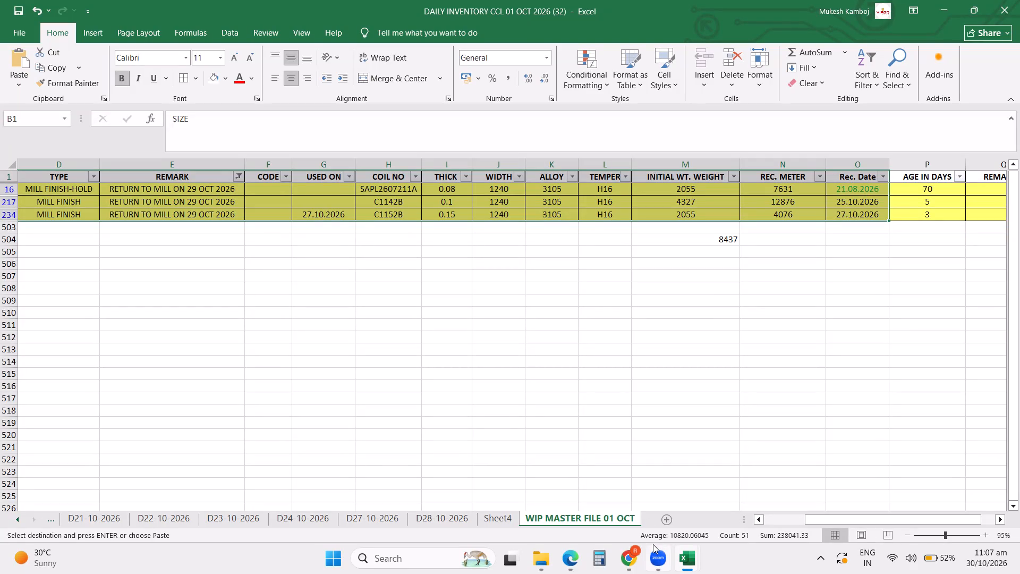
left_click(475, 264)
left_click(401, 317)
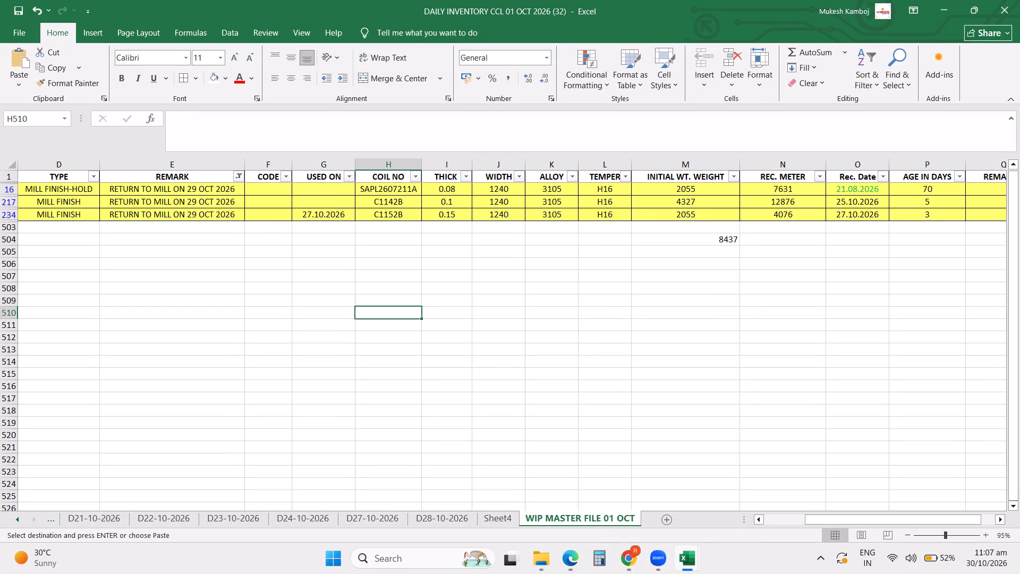
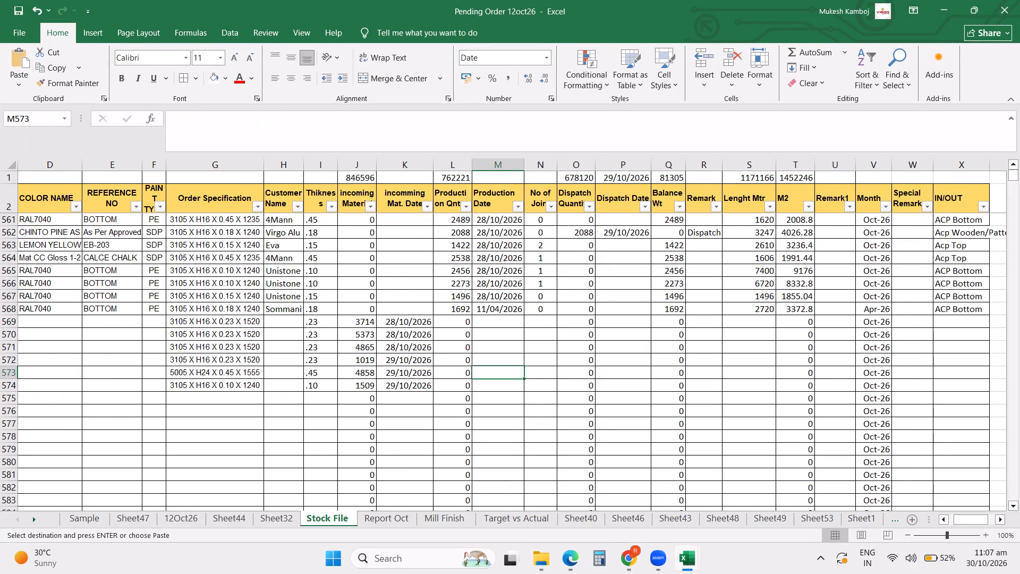
Review the incoming material dates and order specifications in rows 572 to 574 of the Stock File sheet.
left_click(423, 386)
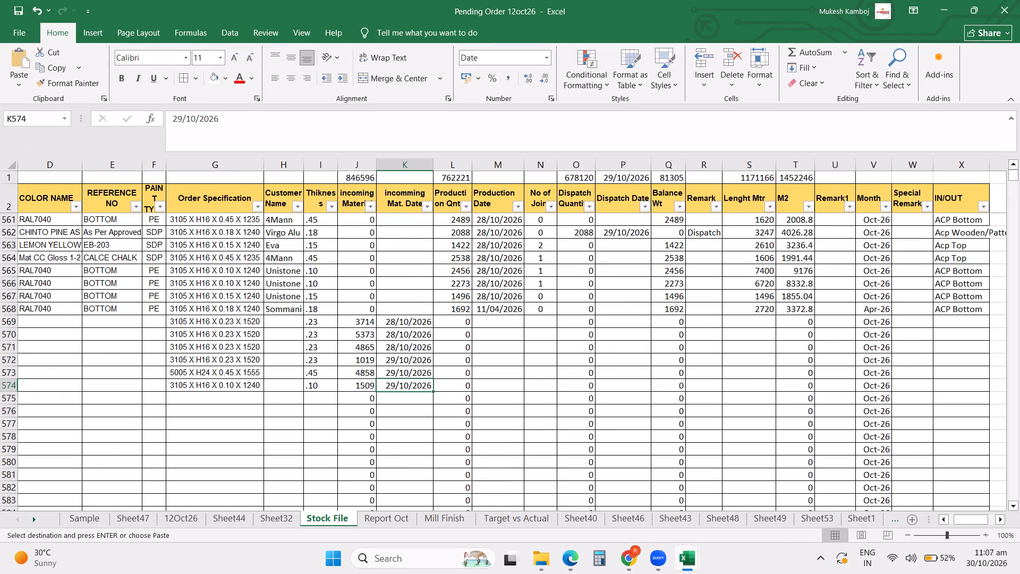
left_click_drag(407, 360, 404, 385)
left_click(492, 358)
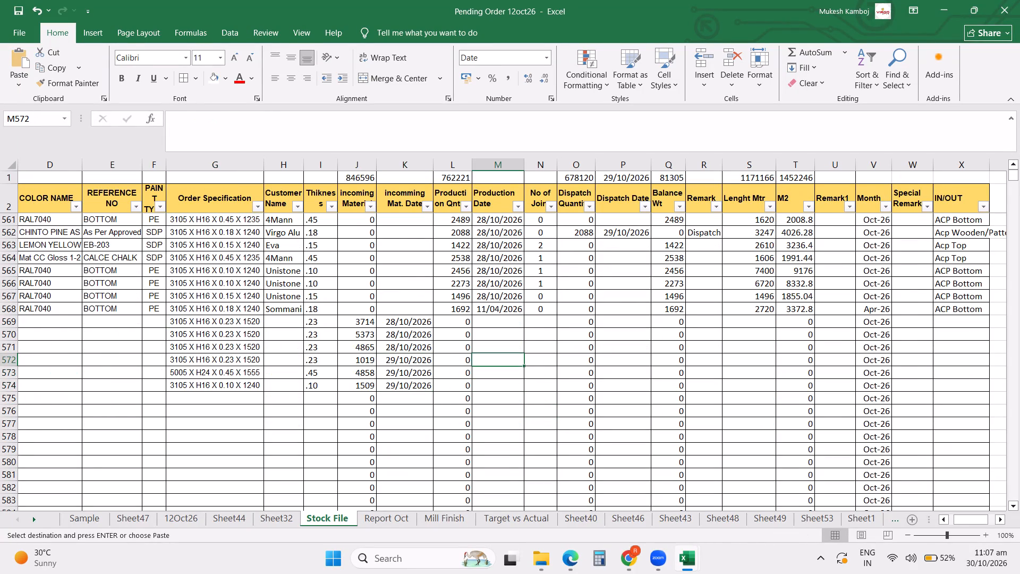
left_click_drag(209, 361, 209, 382)
left_click(552, 370)
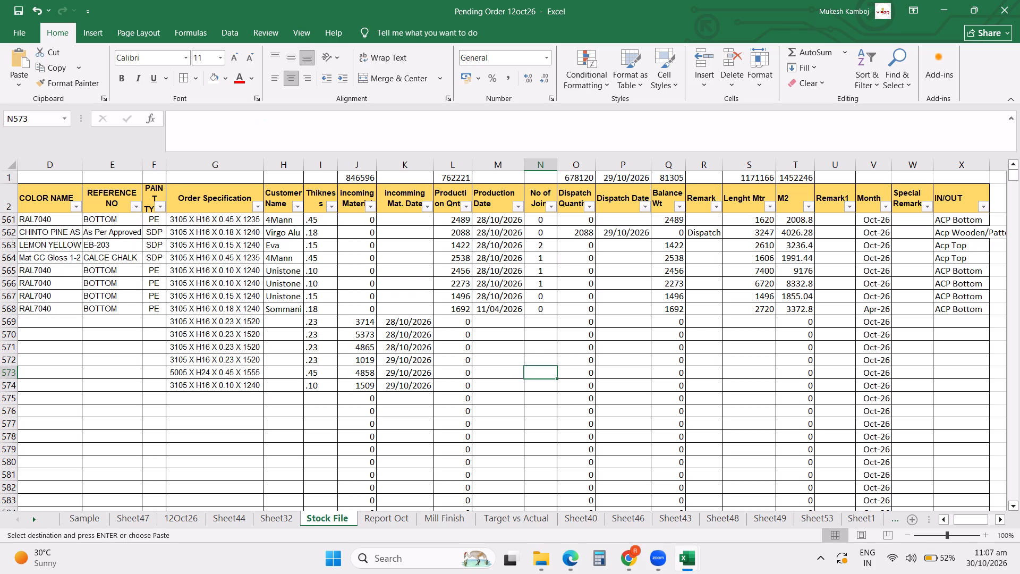
left_click_drag(221, 357, 220, 384)
left_click(546, 369)
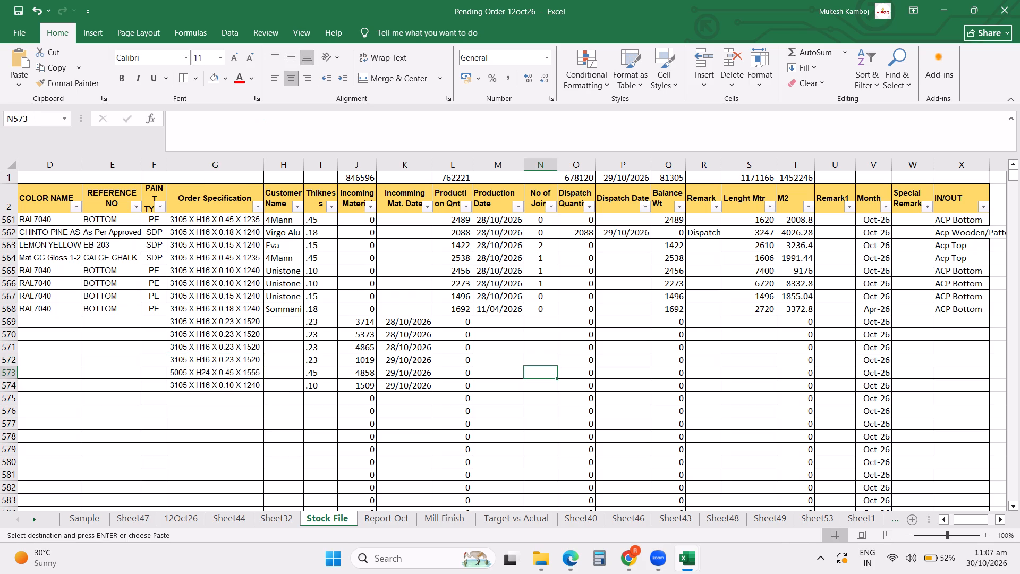
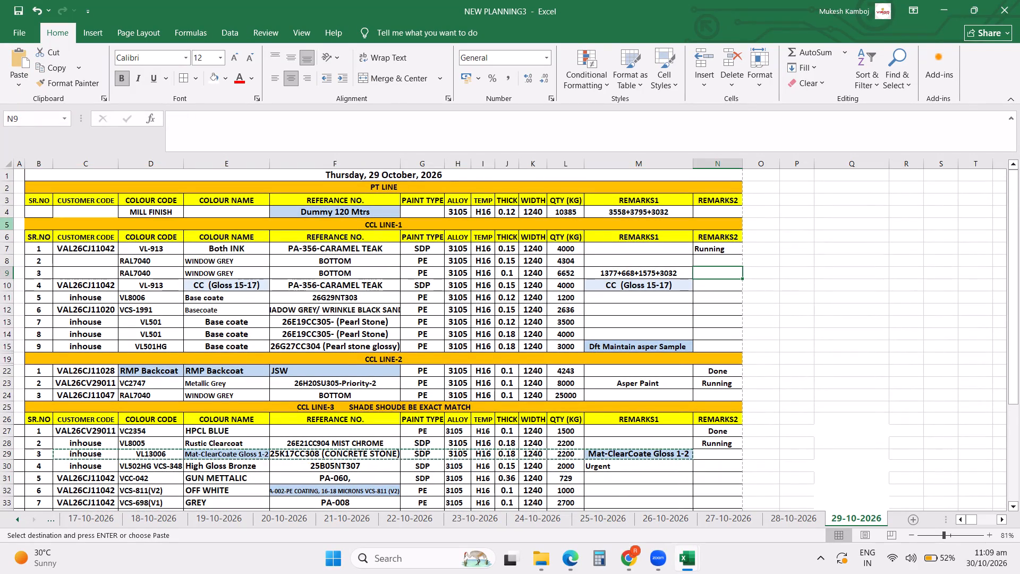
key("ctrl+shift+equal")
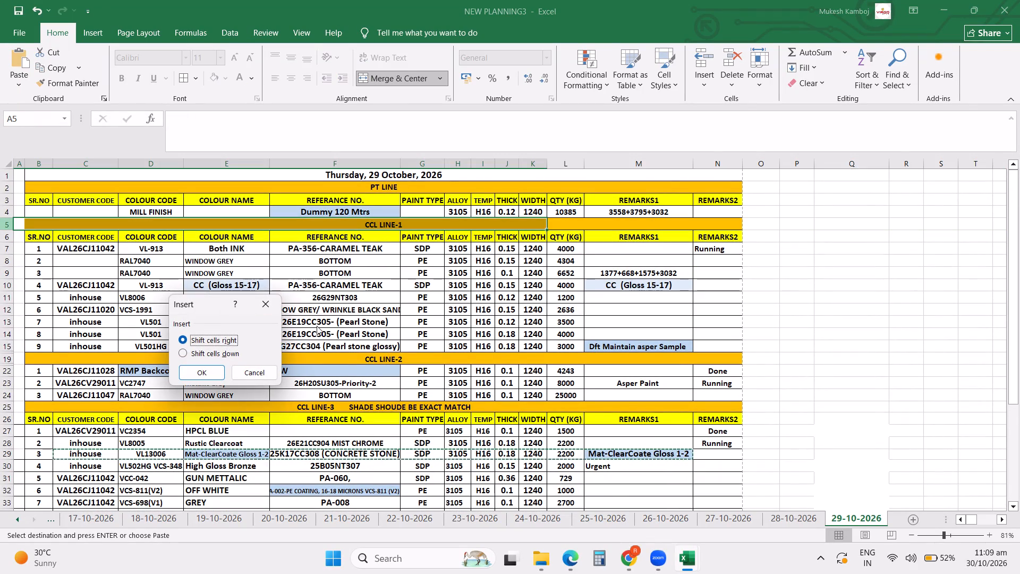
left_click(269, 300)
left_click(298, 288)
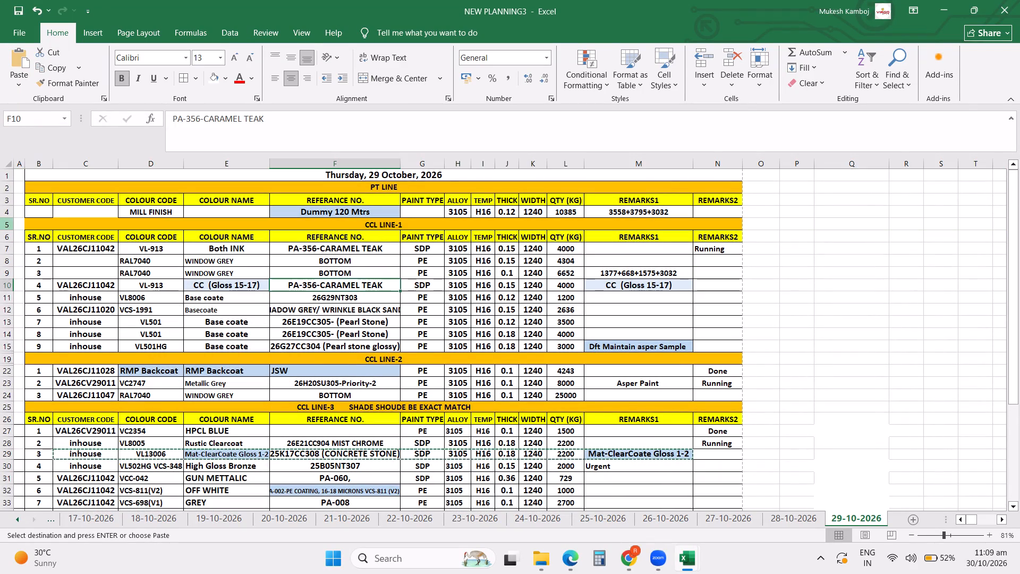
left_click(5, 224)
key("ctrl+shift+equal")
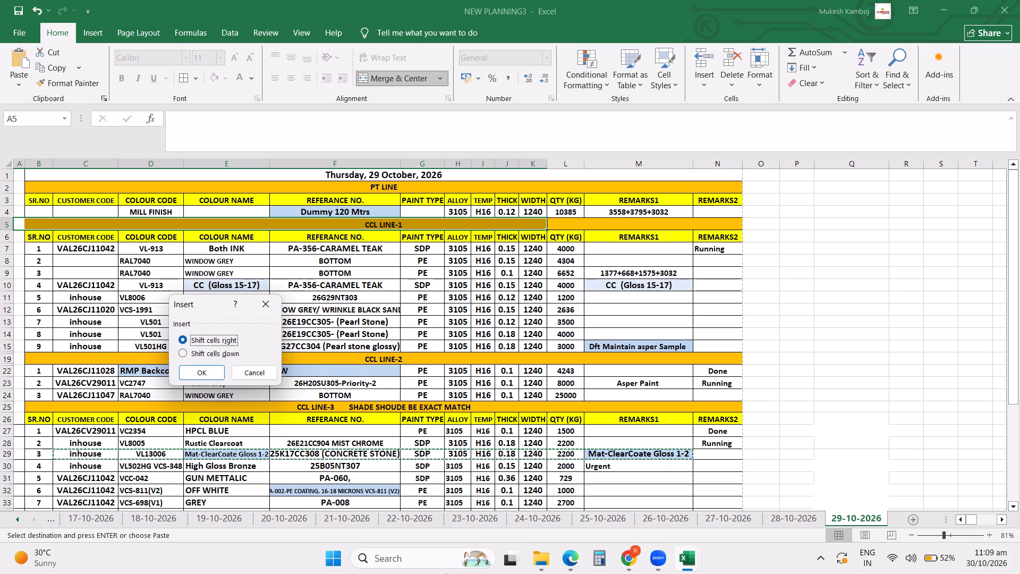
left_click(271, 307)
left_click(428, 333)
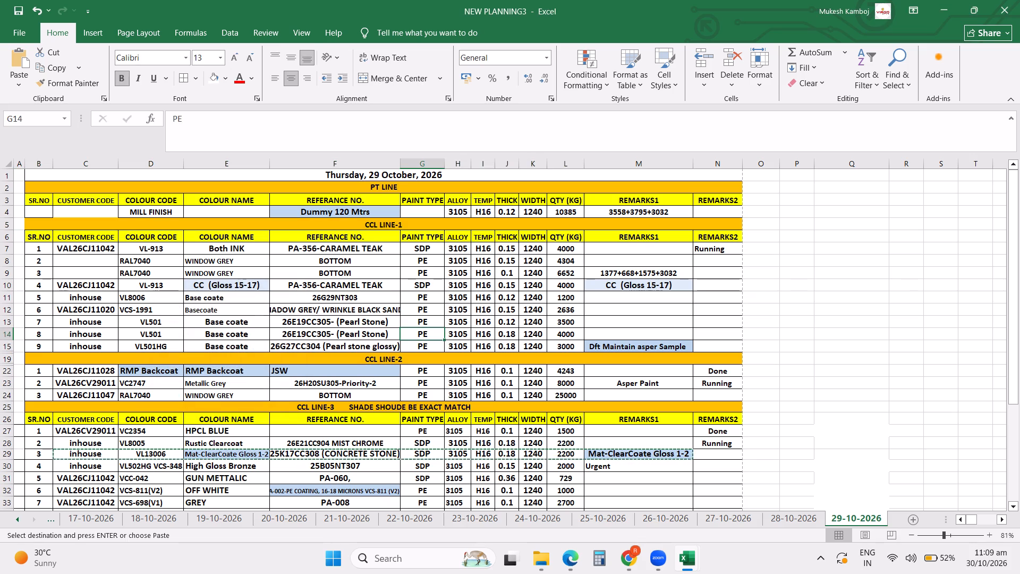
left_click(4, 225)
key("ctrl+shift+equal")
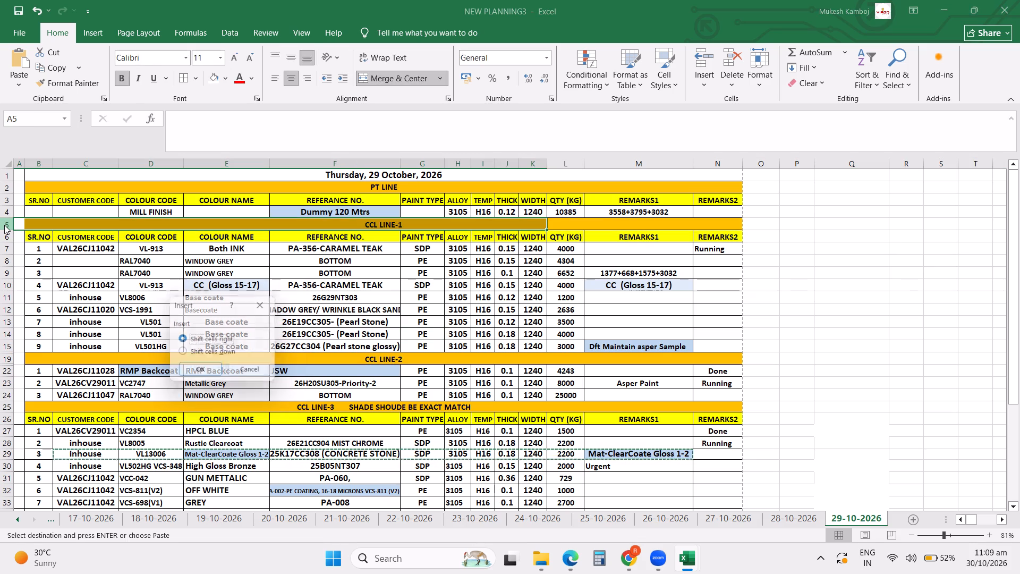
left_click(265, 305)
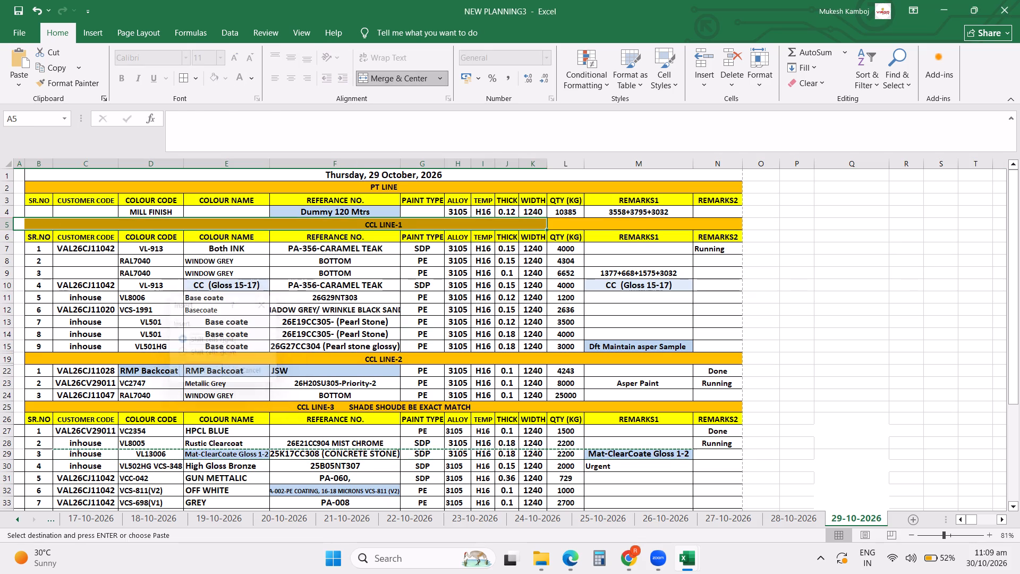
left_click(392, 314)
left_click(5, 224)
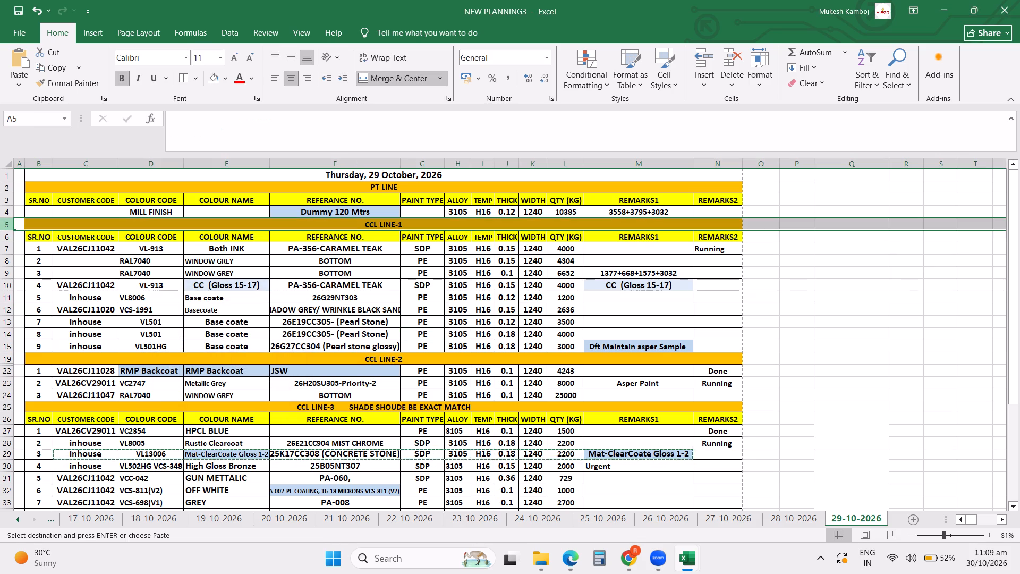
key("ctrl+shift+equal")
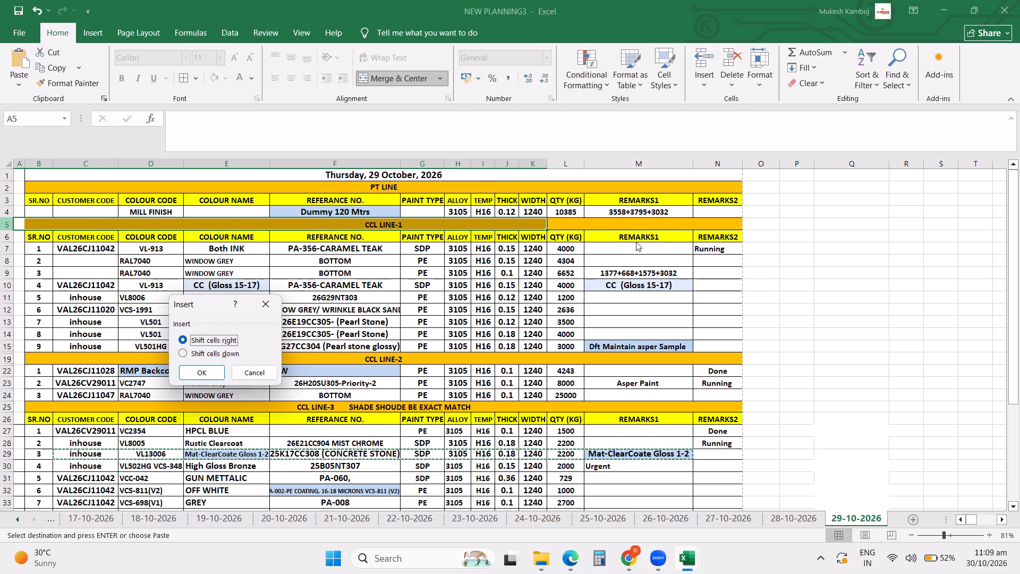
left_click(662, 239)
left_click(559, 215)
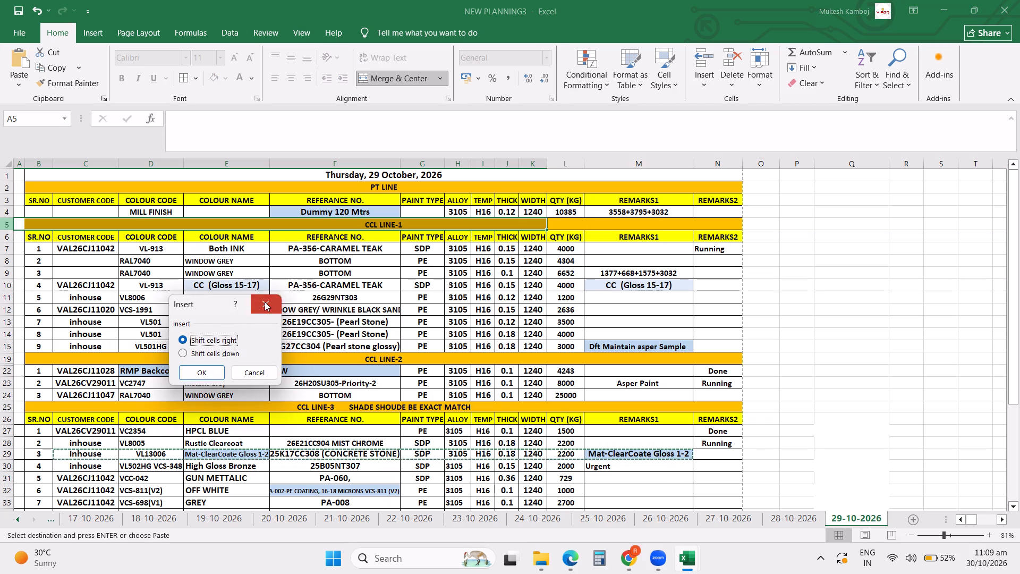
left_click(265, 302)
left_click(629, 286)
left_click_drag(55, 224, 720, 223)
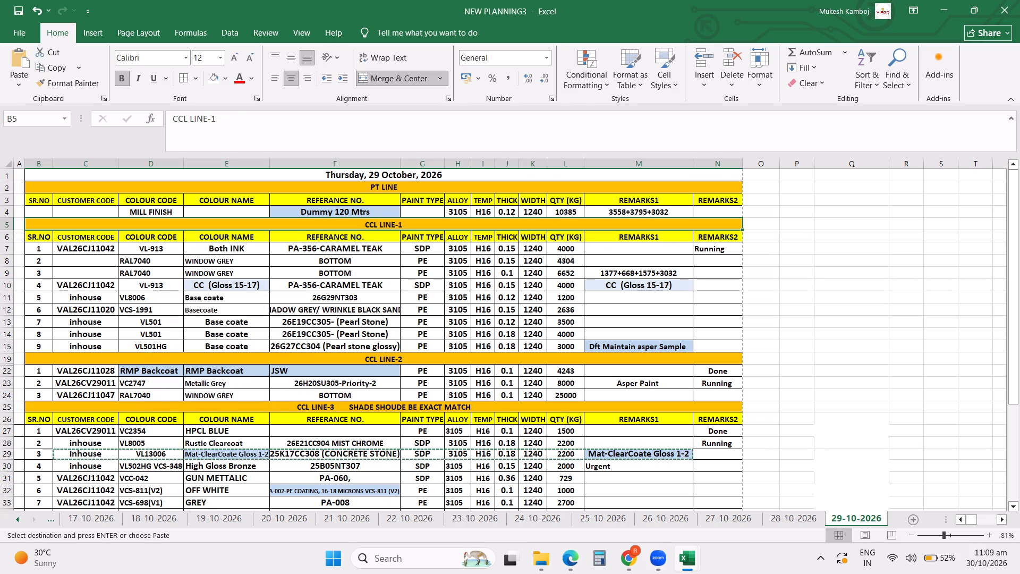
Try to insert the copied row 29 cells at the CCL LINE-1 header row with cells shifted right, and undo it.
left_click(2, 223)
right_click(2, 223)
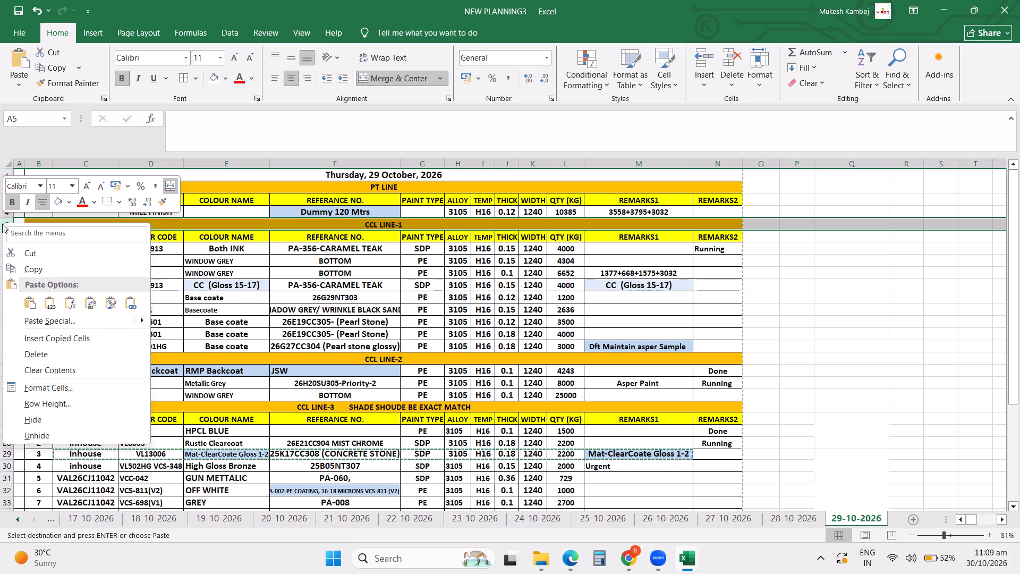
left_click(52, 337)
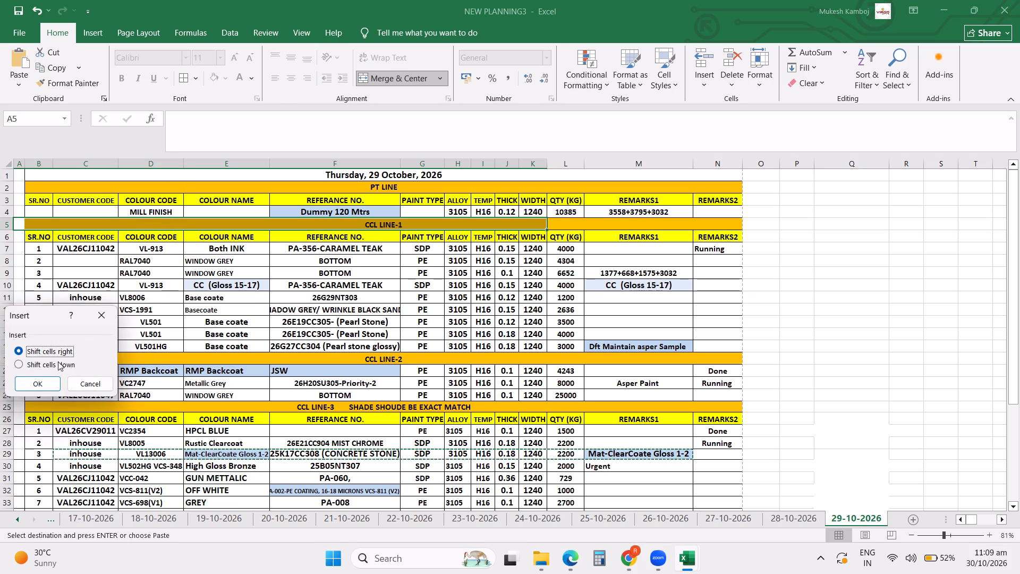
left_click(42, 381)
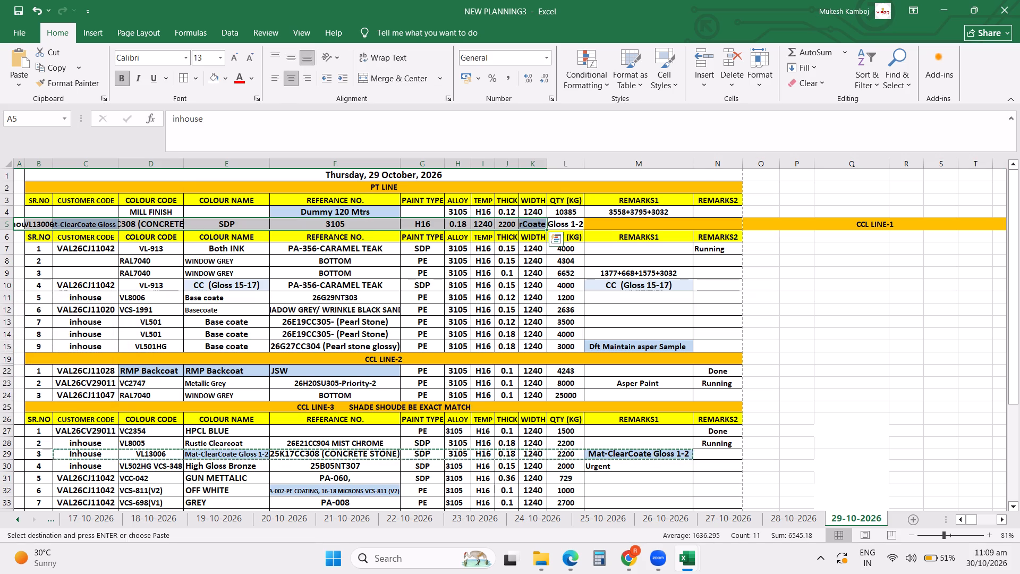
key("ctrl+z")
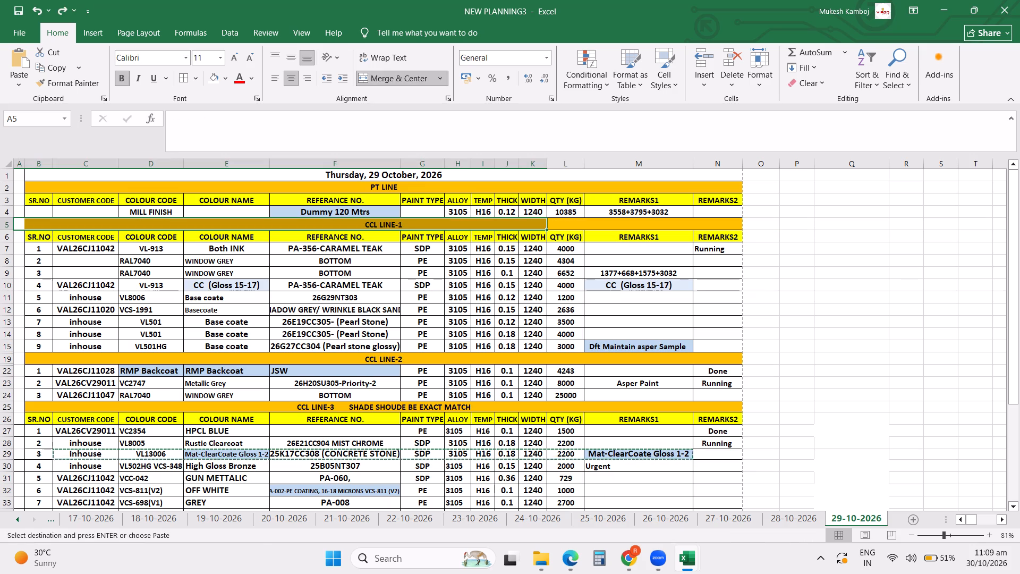
Insert a row above the CCL LINE-1 header and fill it with a duplicate of the PT LINE MILL FINISH entry.
left_click(812, 281)
key("Delete")
key("Delete")
key("Delete")
key("Delete")
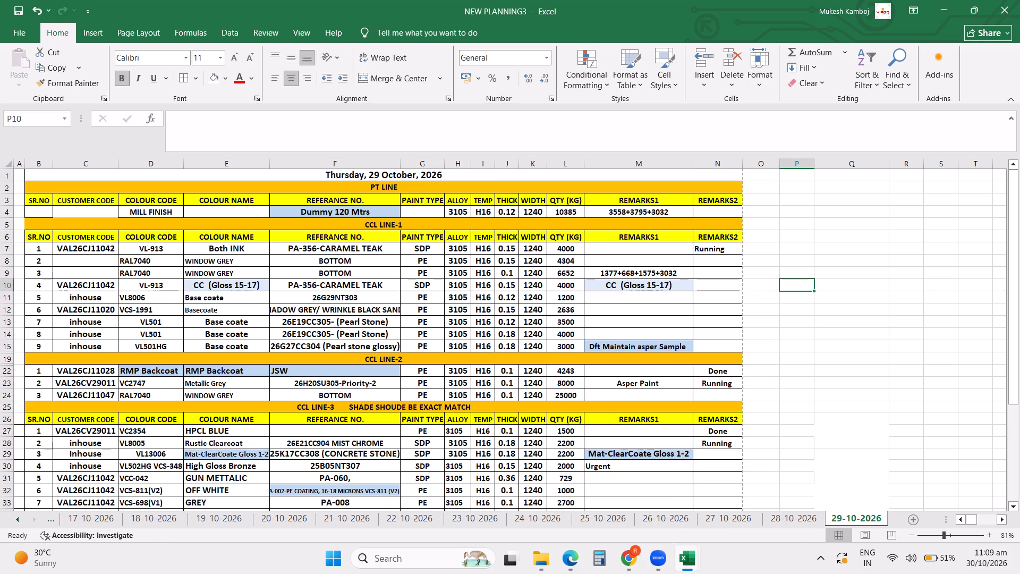
left_click(2, 223)
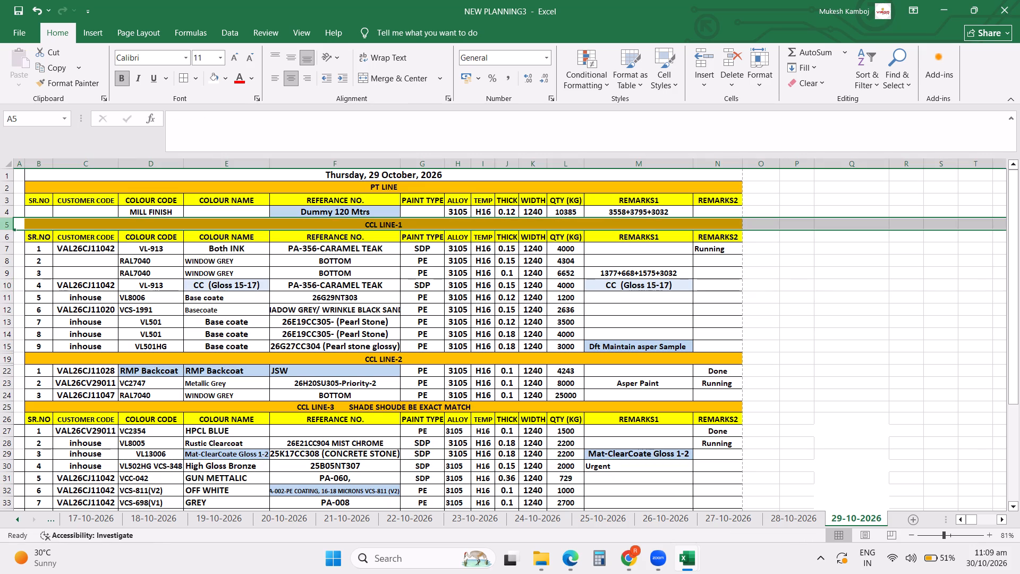
key("ctrl+shift+equal")
key("ctrl+d")
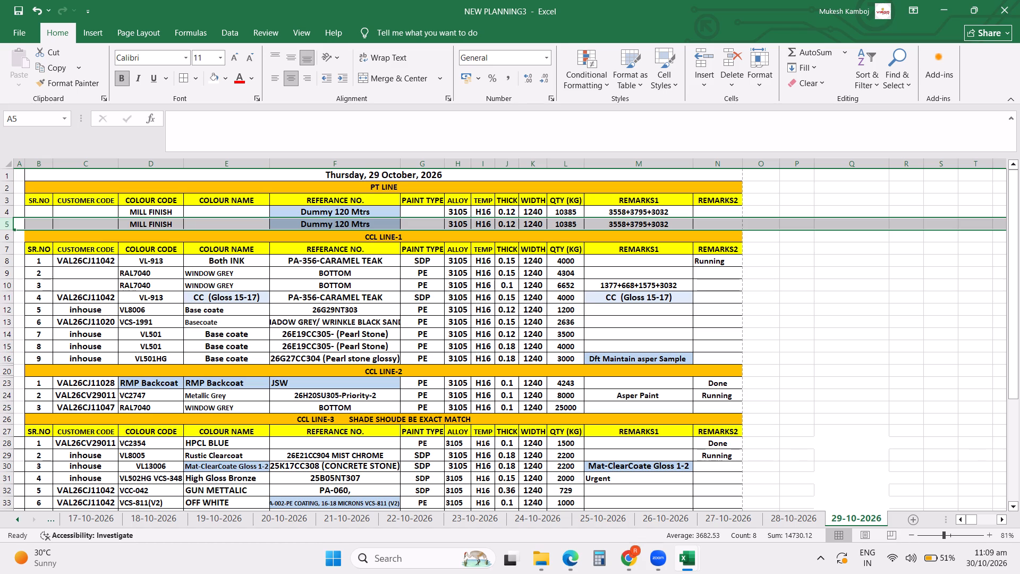
Set the first MILL FINISH row's quantity to 3808 and clear its REMARKS1 entry.
left_click(555, 215)
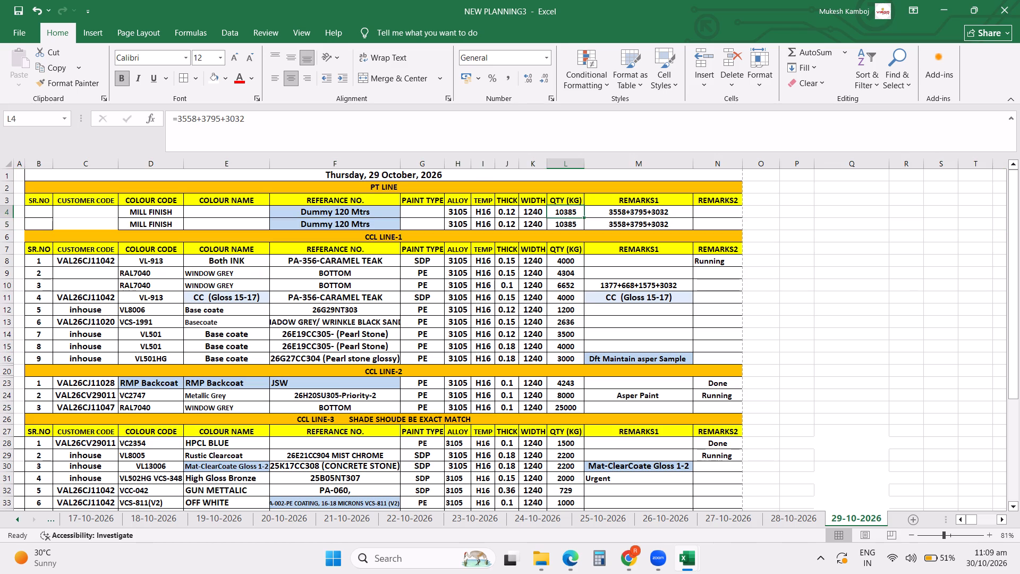
left_click(511, 213)
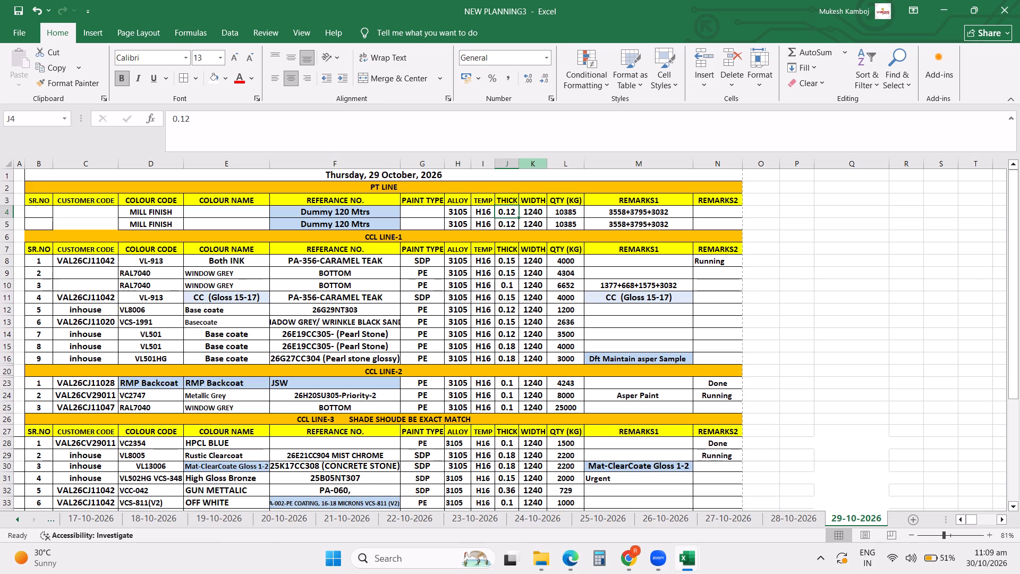
left_click(557, 212)
type("3808")
key("Return")
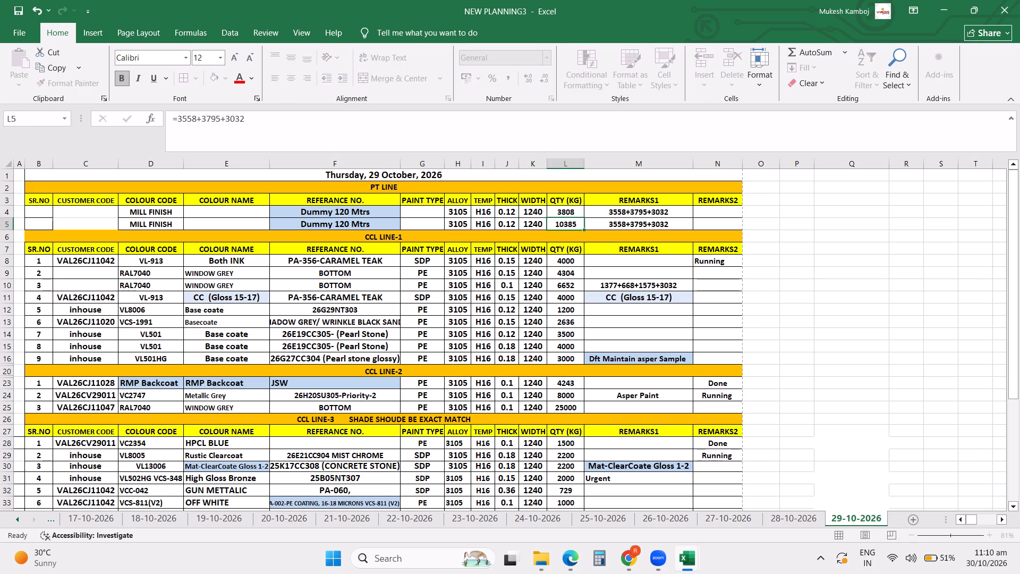
key("Up")
key("Right")
key("Delete")
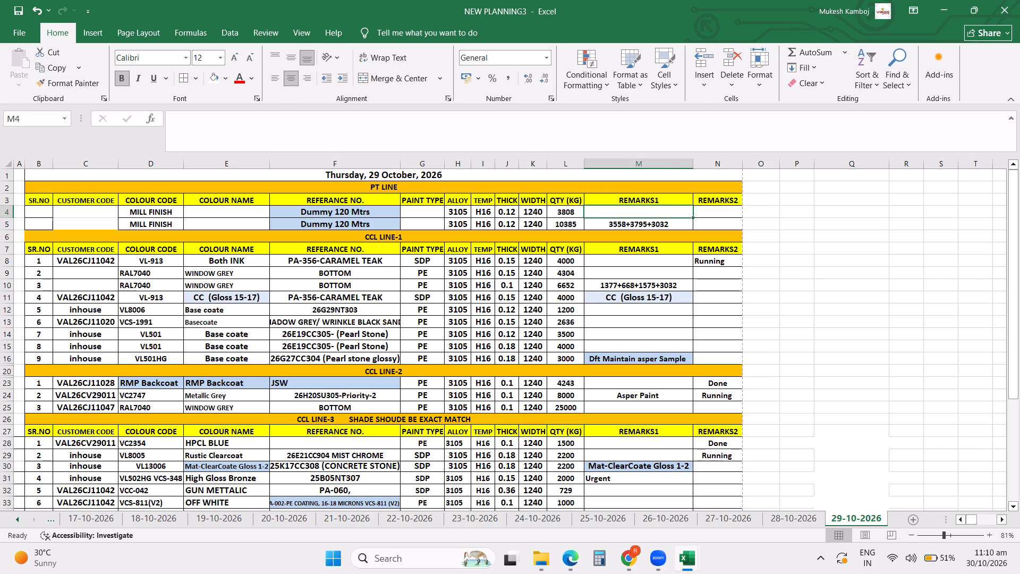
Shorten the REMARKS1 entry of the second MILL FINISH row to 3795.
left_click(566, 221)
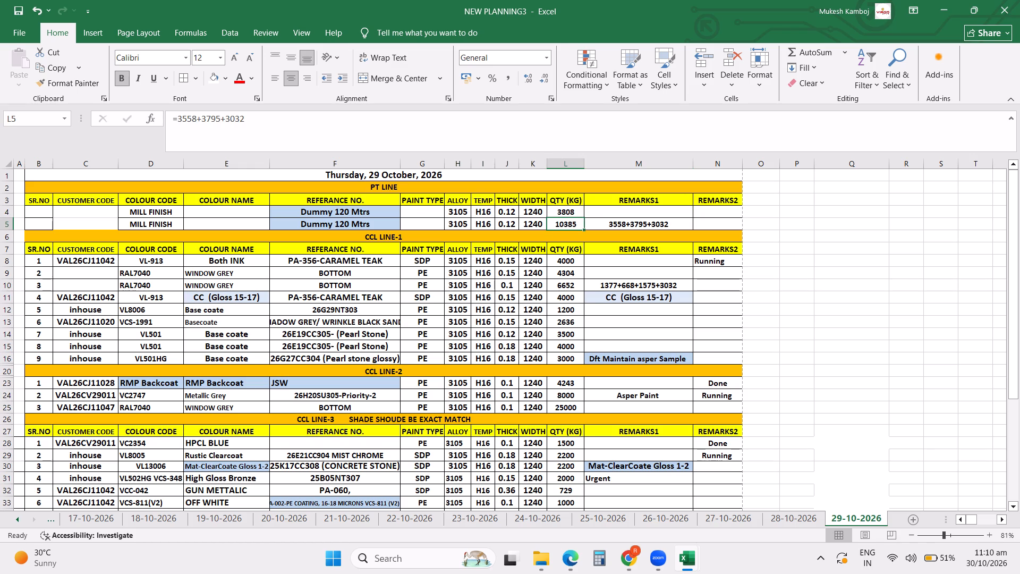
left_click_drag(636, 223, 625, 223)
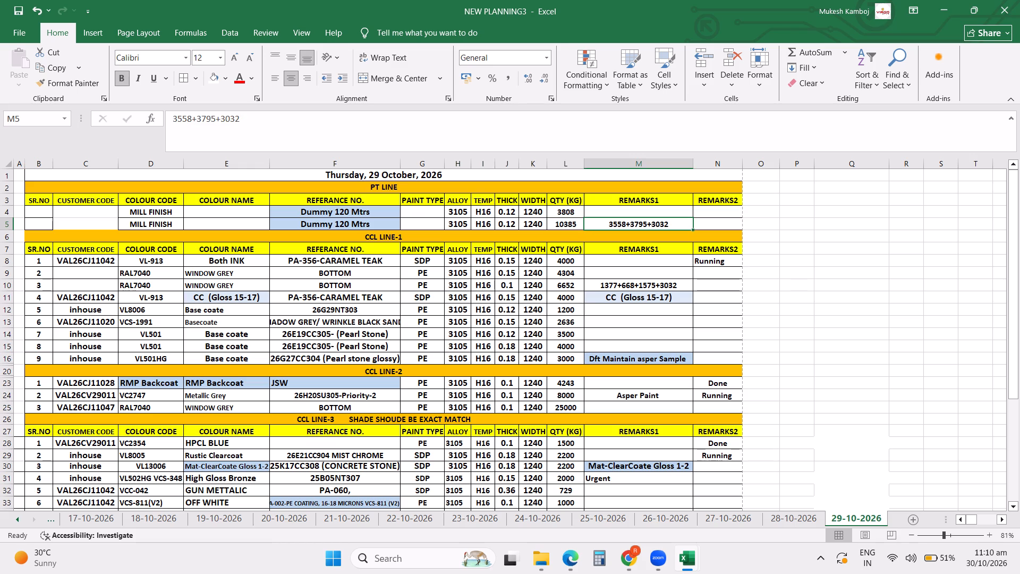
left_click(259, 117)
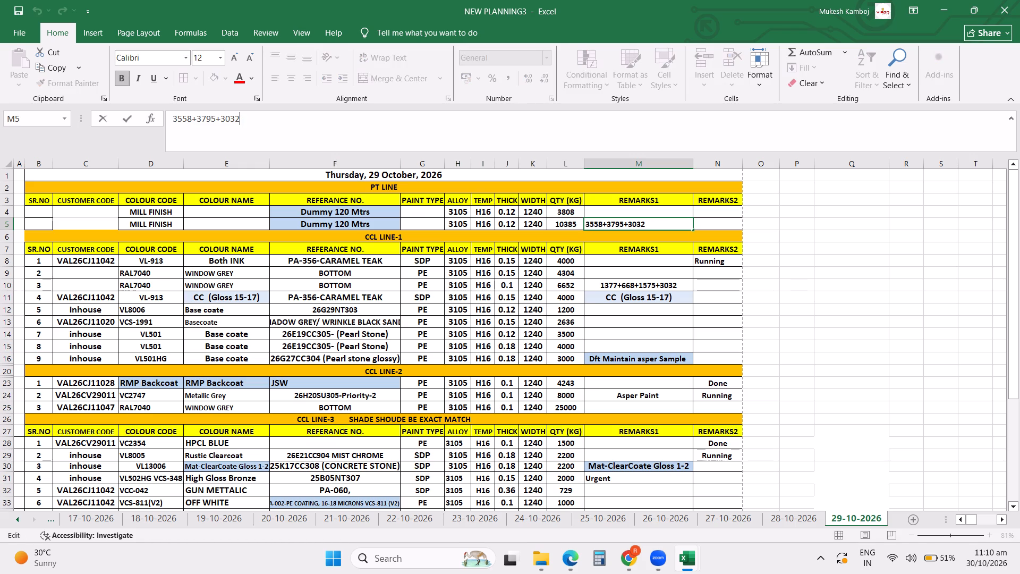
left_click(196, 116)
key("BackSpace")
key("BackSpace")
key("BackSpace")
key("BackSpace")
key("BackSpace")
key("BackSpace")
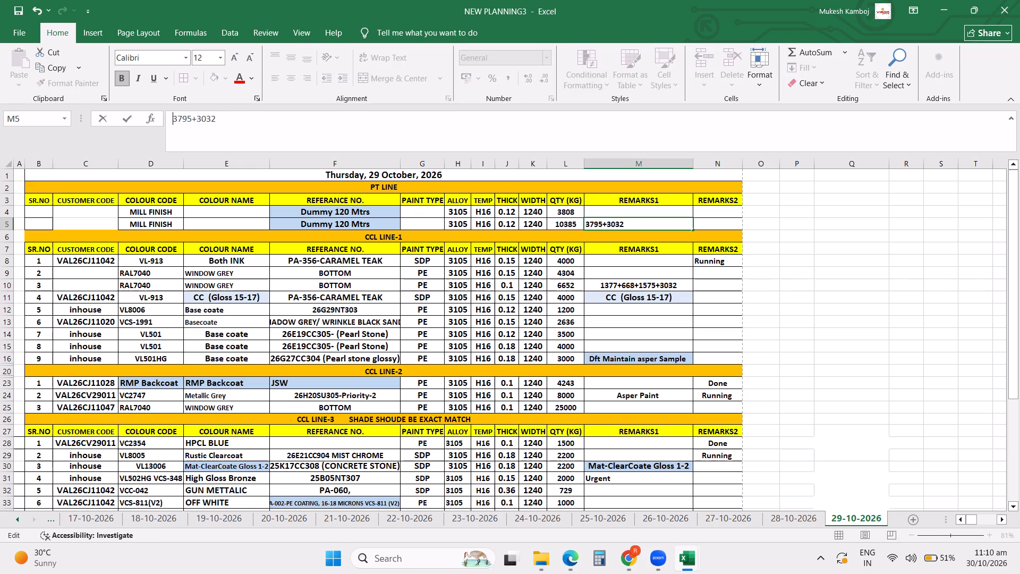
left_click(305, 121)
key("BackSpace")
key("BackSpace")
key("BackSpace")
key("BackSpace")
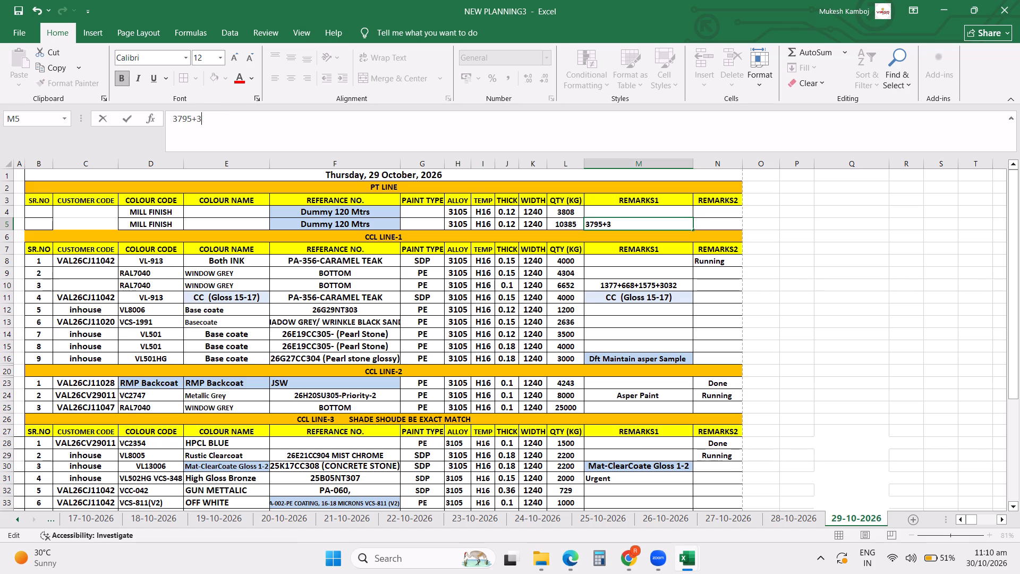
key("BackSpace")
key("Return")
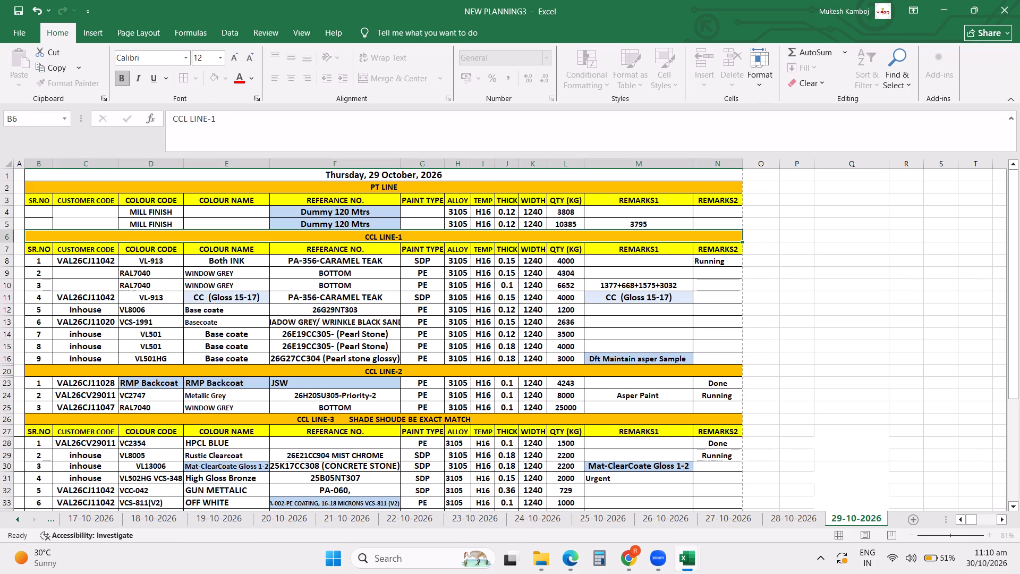
Shorten the quantity formula of the second MILL FINISH row to =3558.
left_click(576, 228)
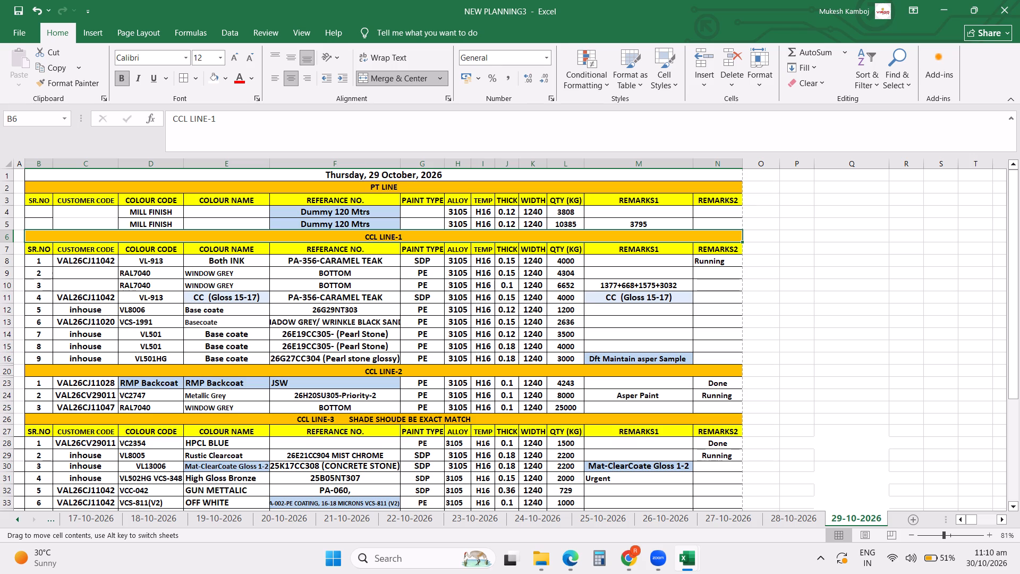
left_click(567, 228)
left_click(567, 223)
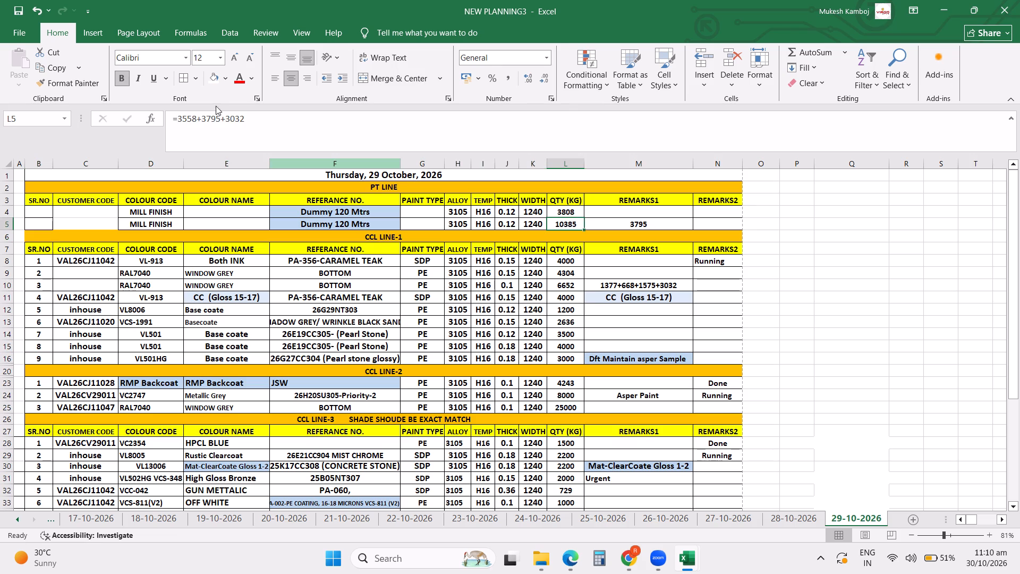
left_click(245, 120)
key("BackSpace")
key("BackSpace")
key("BackSpace")
key("BackSpace")
key("BackSpace")
key("BackSpace")
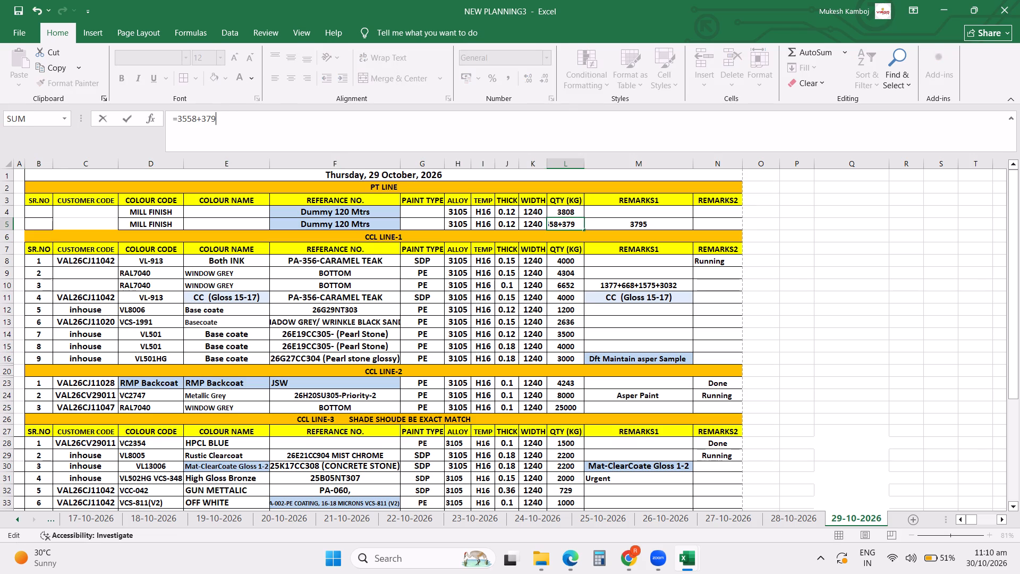
key("BackSpace")
key("BackSpace")
key("BackSpace")
key("BackSpace")
key("Return")
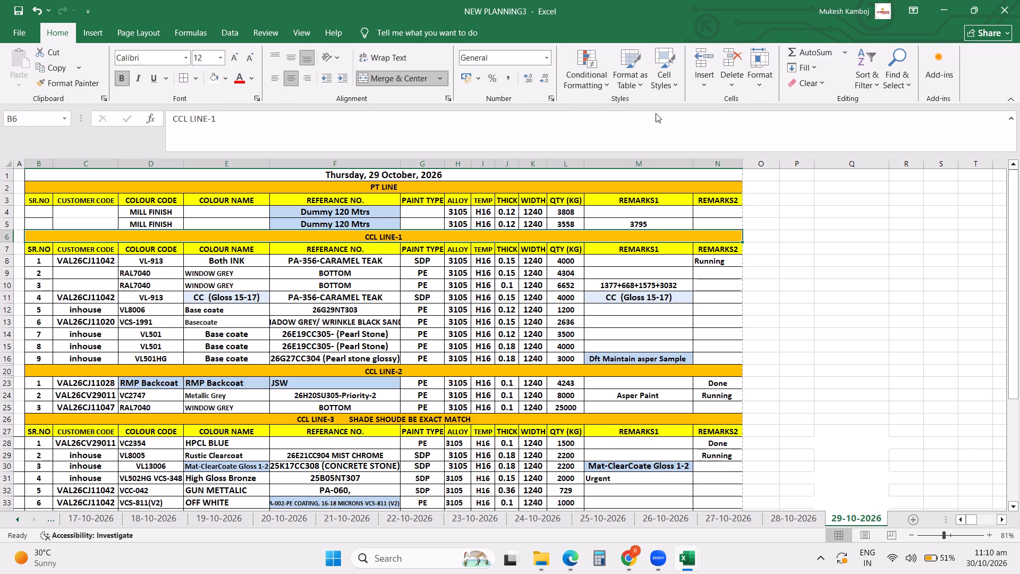
Clear the REMARKS1 entry of the second MILL FINISH row.
left_click(641, 224)
key("Delete")
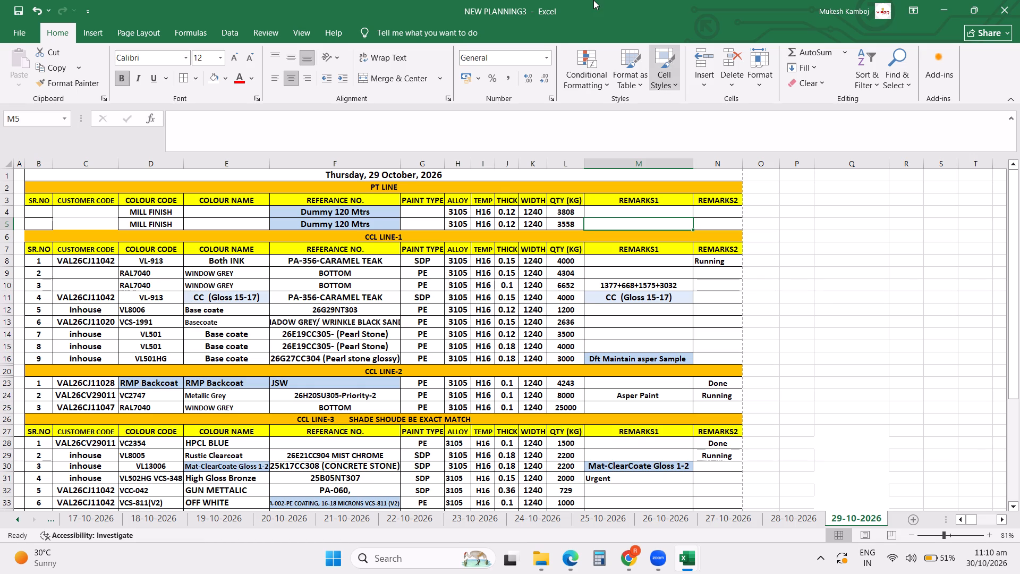
left_click(585, 249)
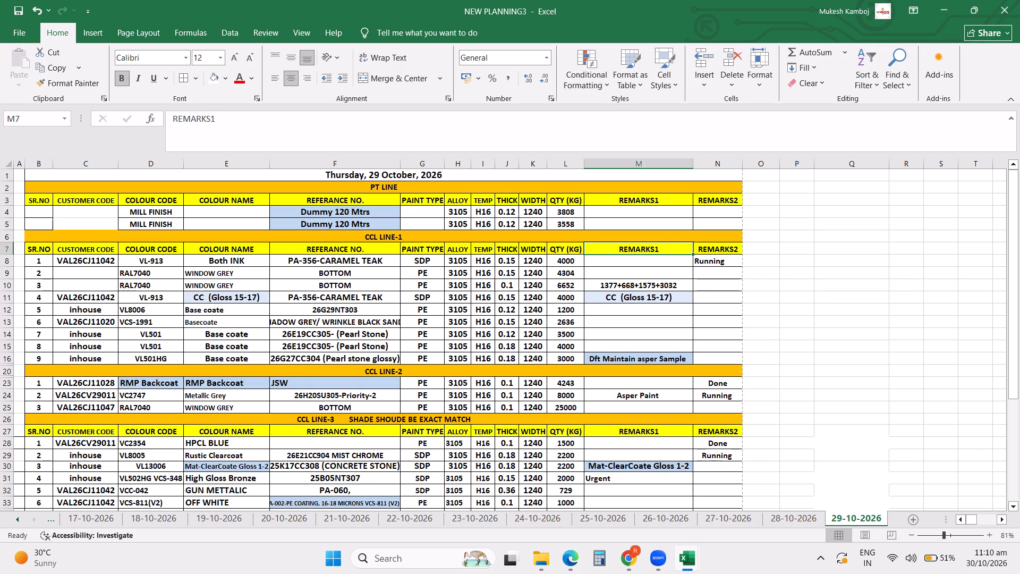
left_click(720, 214)
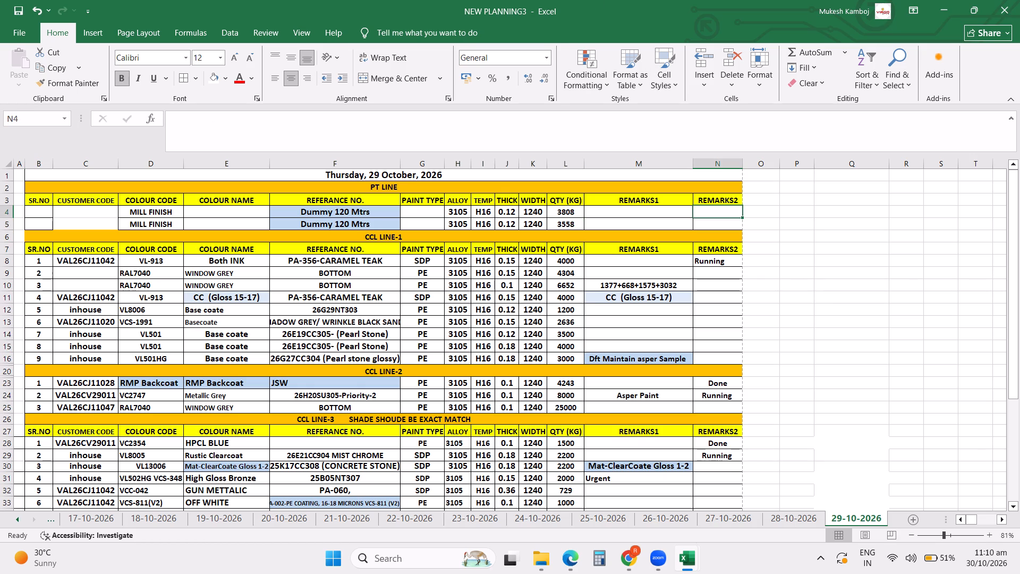
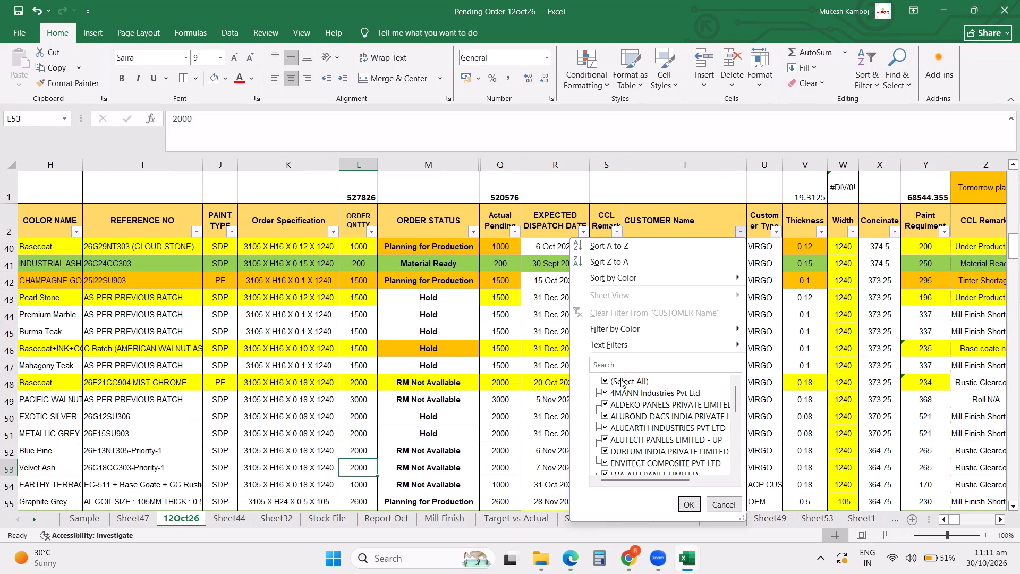
Filter the CUSTOMER Name column of the 12Oct26 sheet to show only 4MANN Industries Pvt Ltd.
left_click(620, 378)
left_click(614, 392)
left_click(687, 503)
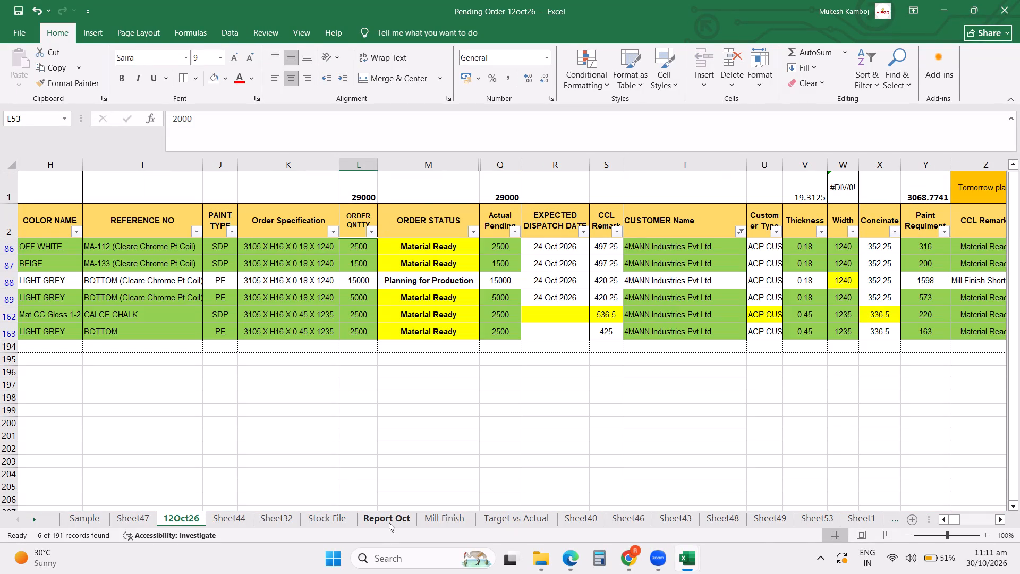
Filter the Customer Name column of the Stock File sheet to show only the 4Mann rows.
left_click(333, 521)
left_click_drag(406, 467, 410, 461)
left_click(300, 206)
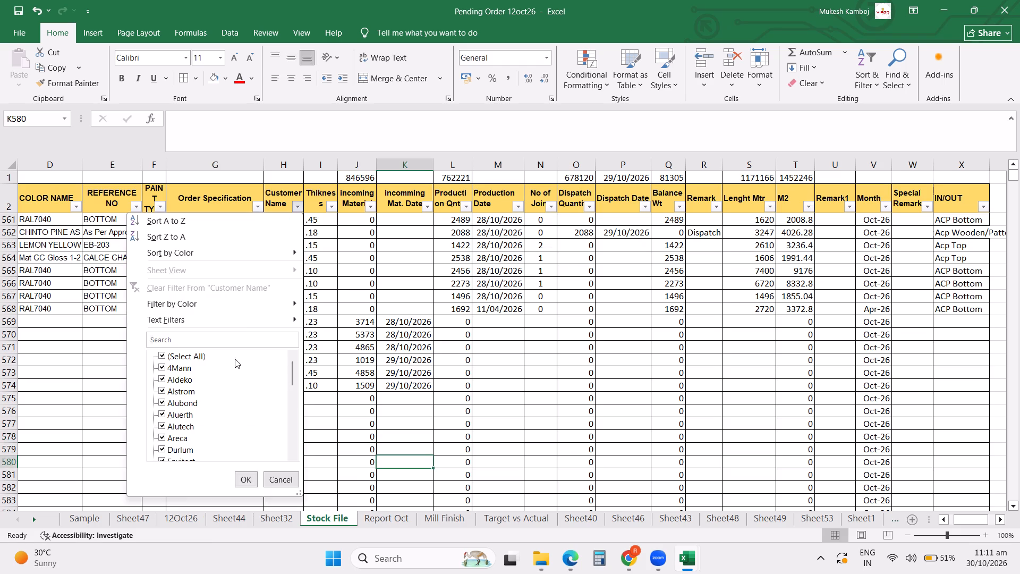
left_click(192, 358)
left_click(189, 368)
left_click(257, 487)
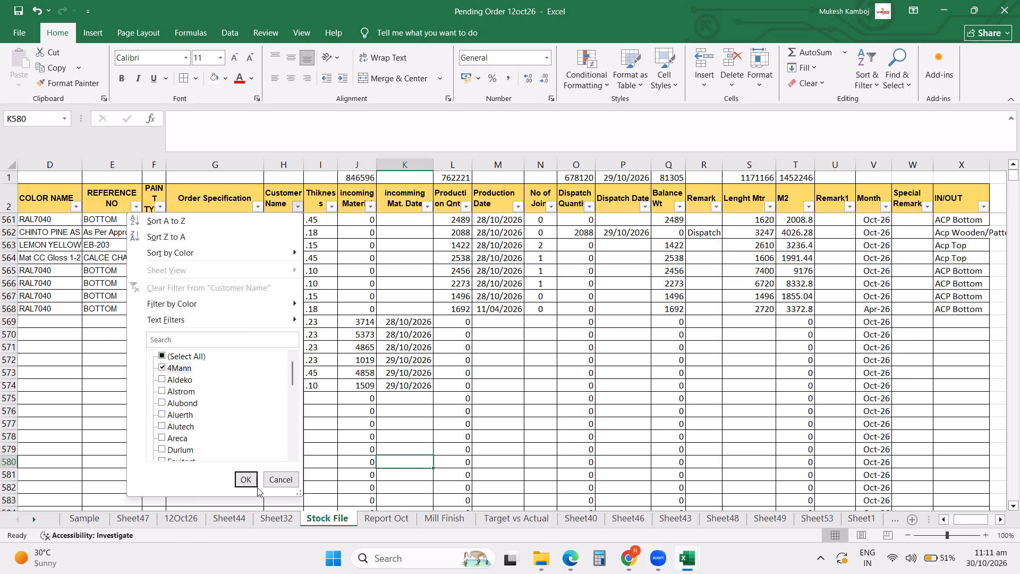
left_click(248, 482)
scroll(371, 413, "up", 20)
scroll(371, 413, "up", 4)
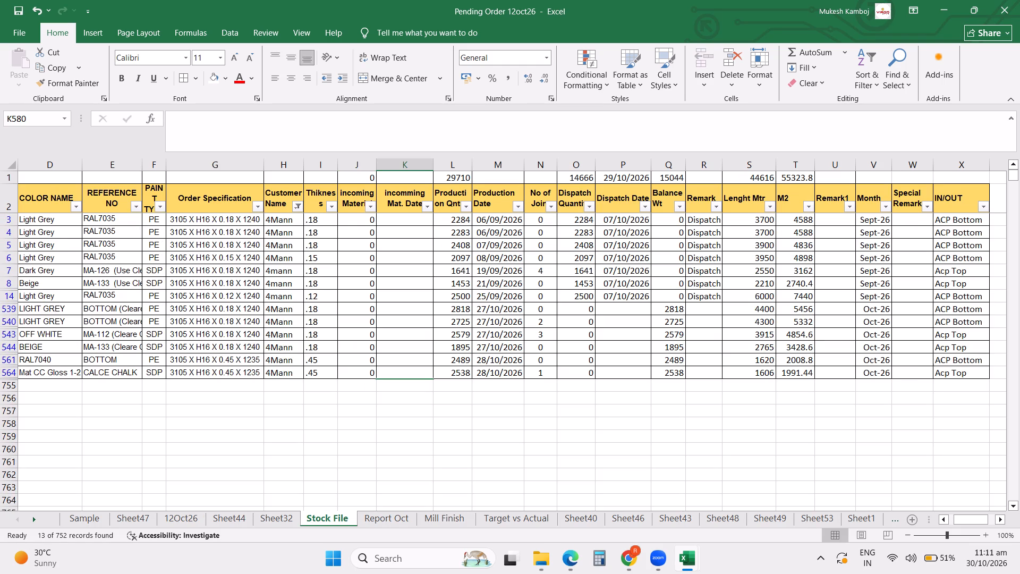
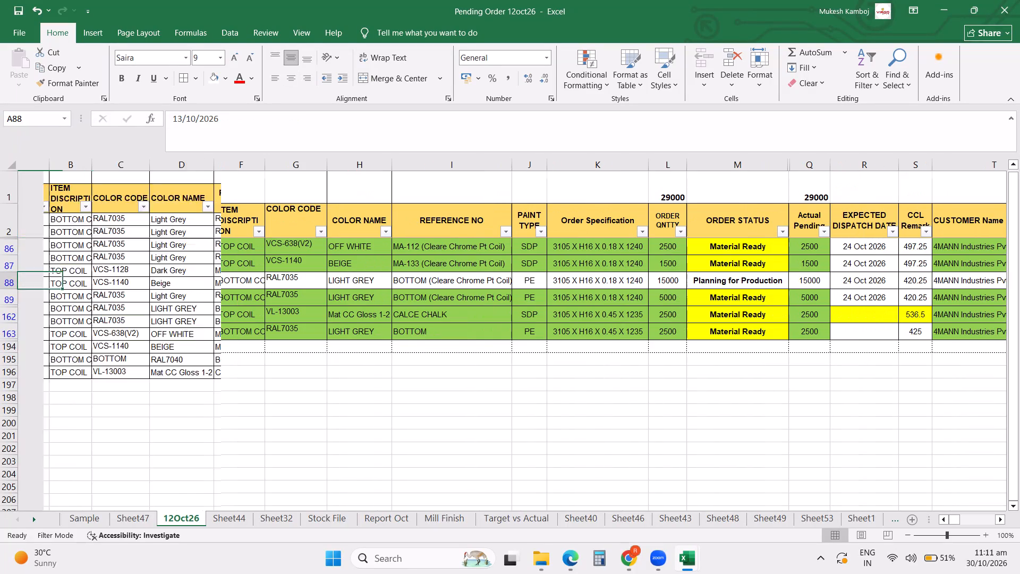
Go to the customer code of sub-order ALU04394-2 among the filtered 4MANN orders on the 12Oct26 sheet.
key("ctrl+Left")
key("ctrl+Left")
key("ctrl+Left")
left_click(124, 261)
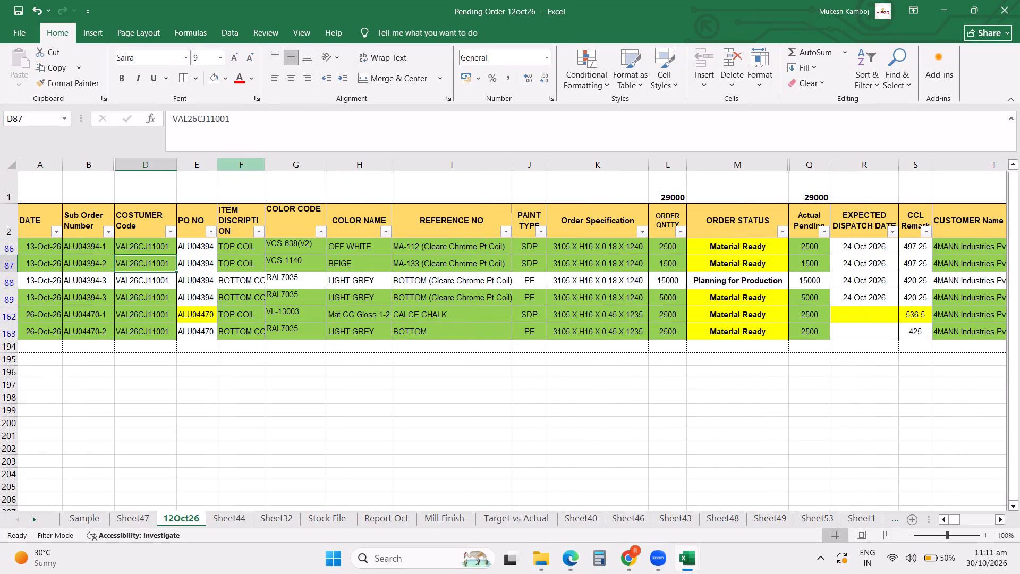
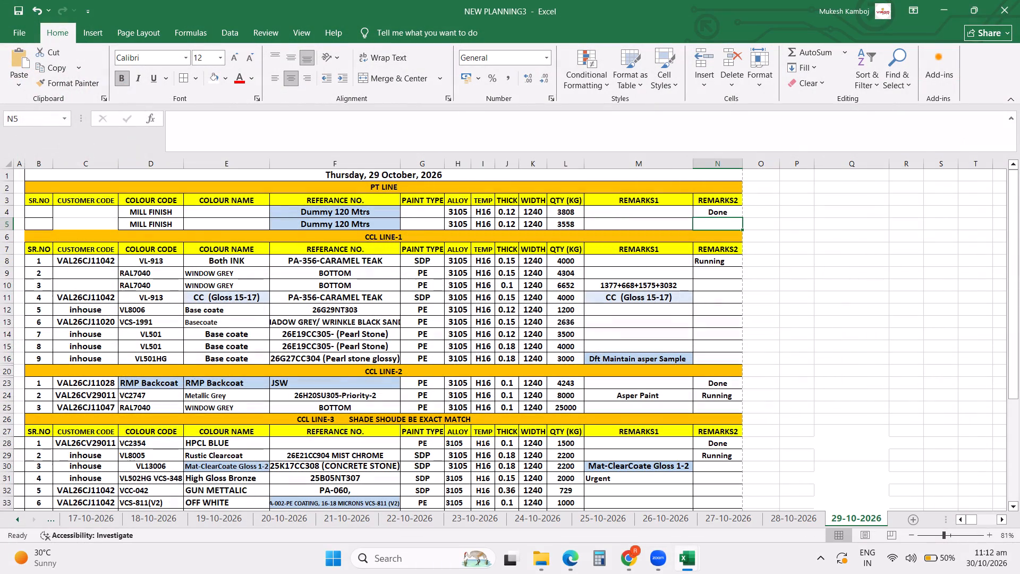
Mark the first two CCL LINE-1 entries on the 29-10-2026 sheet as Done in REMARKS2.
left_click(698, 263)
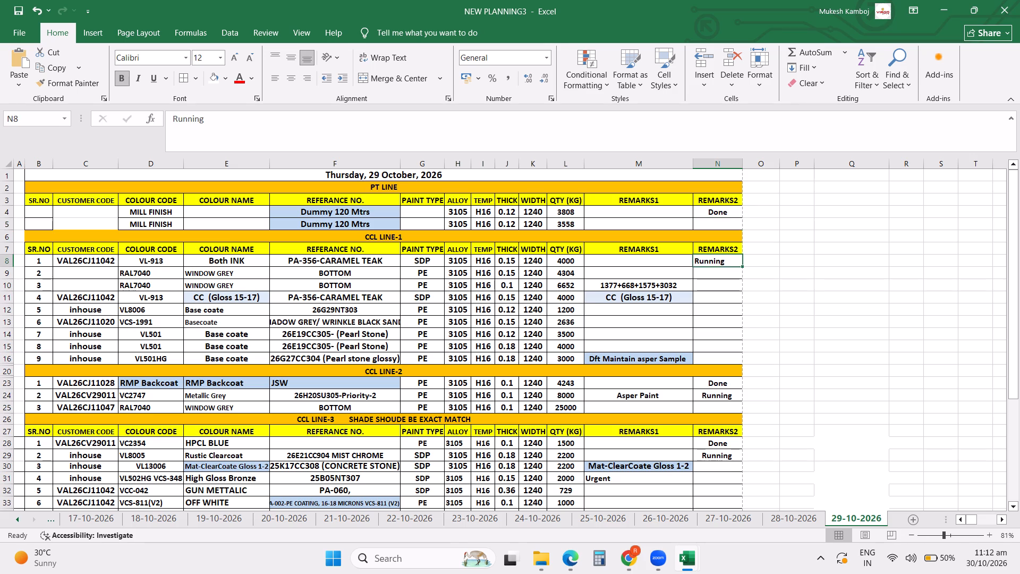
key("d")
key("Down")
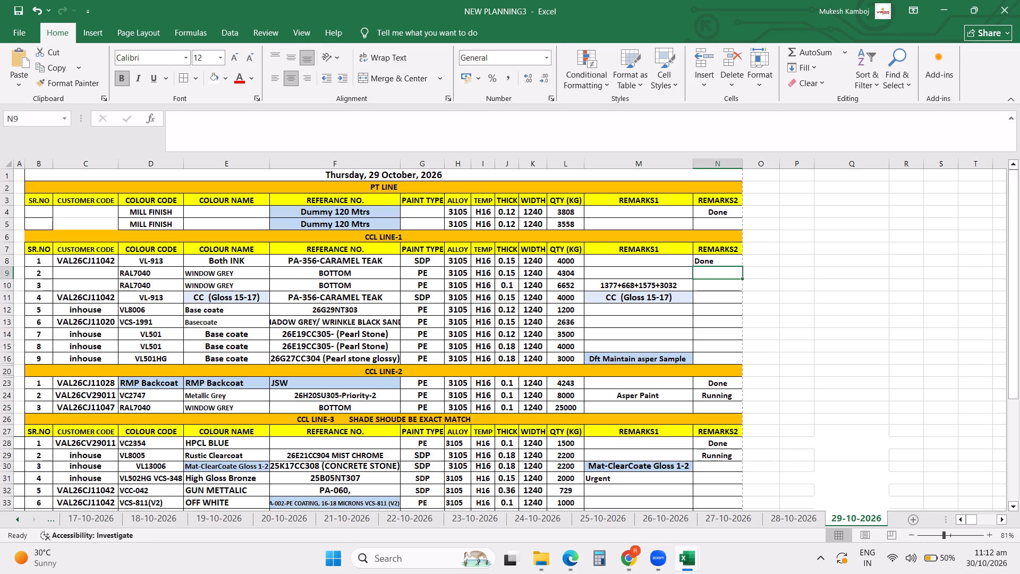
key("d")
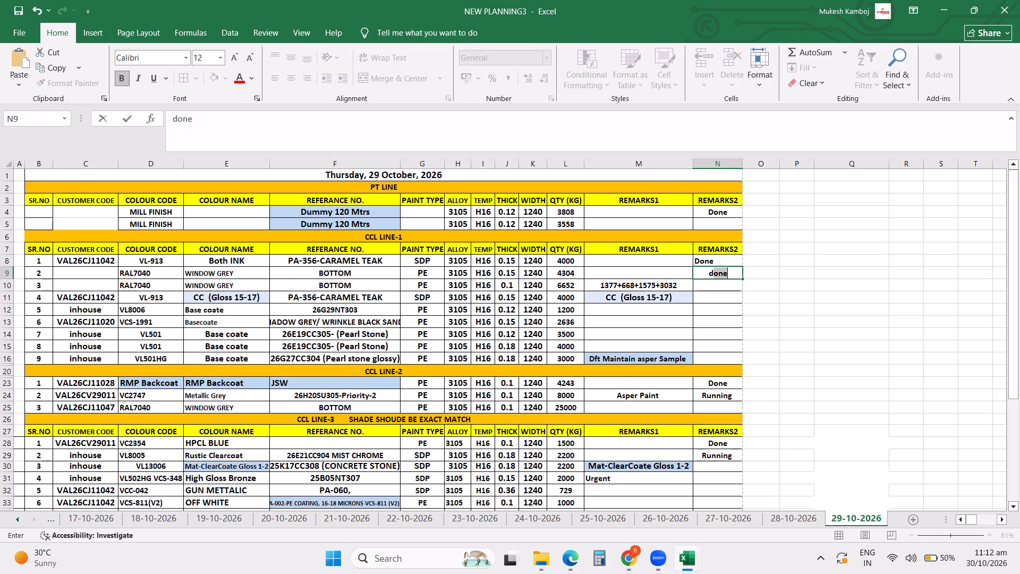
left_click(698, 263)
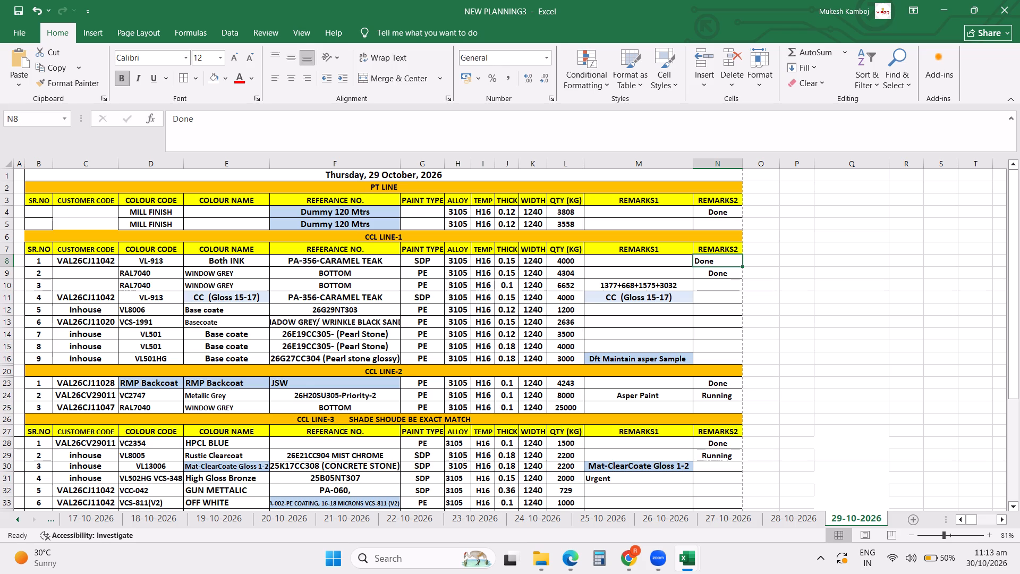
Insert a row below CCL LINE-1 serial 3 and fill it with a copy of that RAL7040 WINDOW GREY entry.
left_click(1, 296)
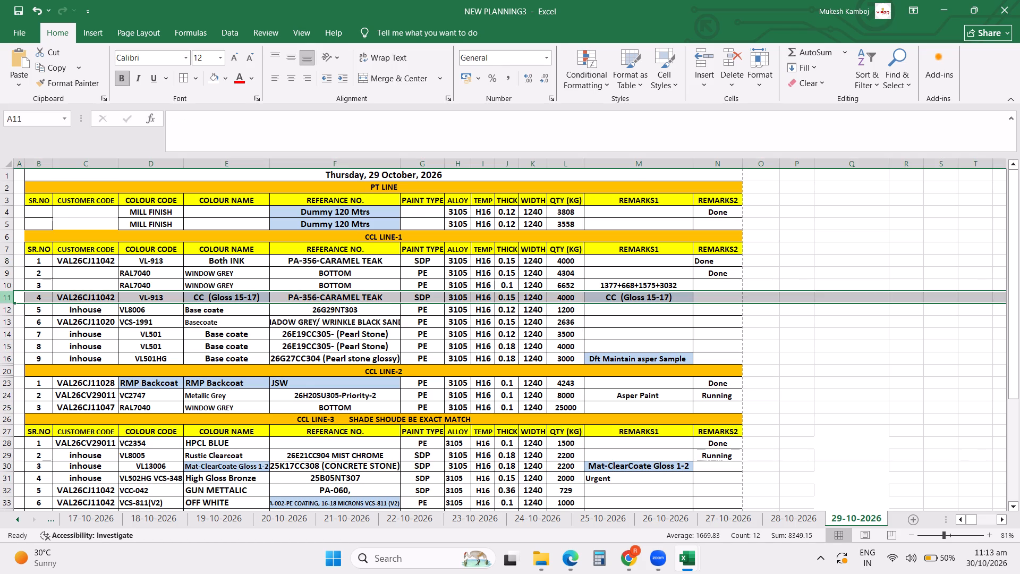
key("ctrl+shift+equal")
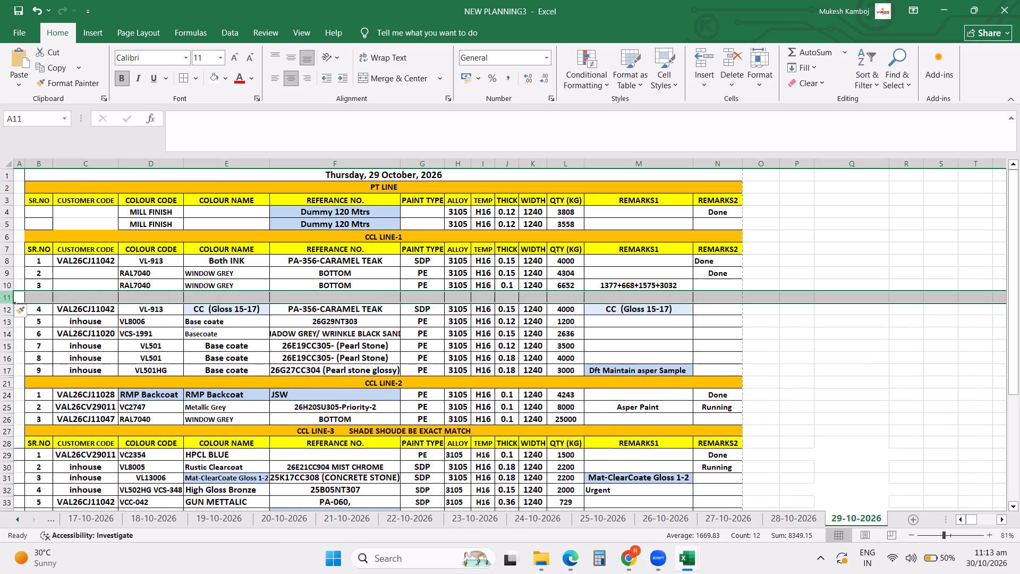
key("ctrl+d")
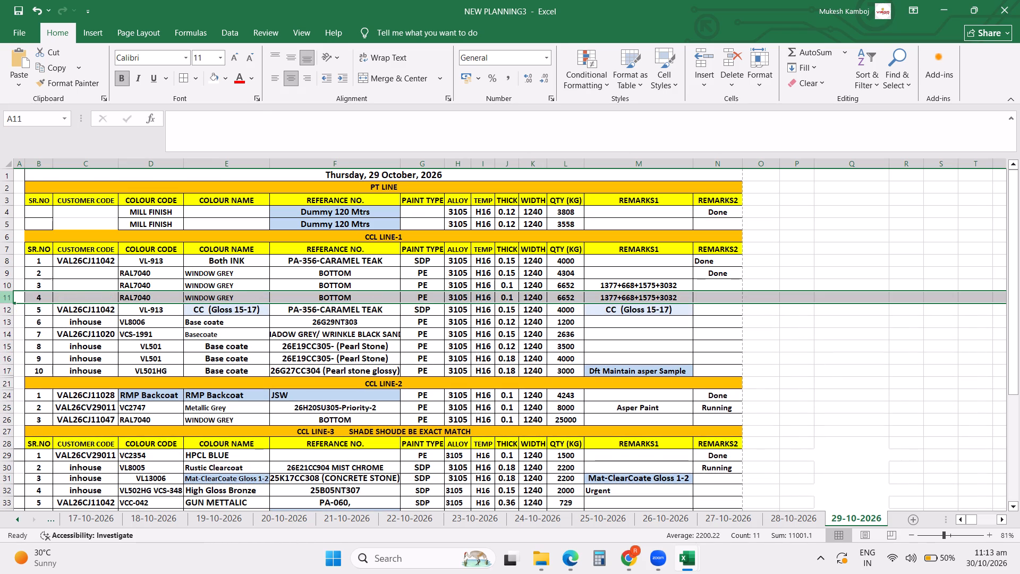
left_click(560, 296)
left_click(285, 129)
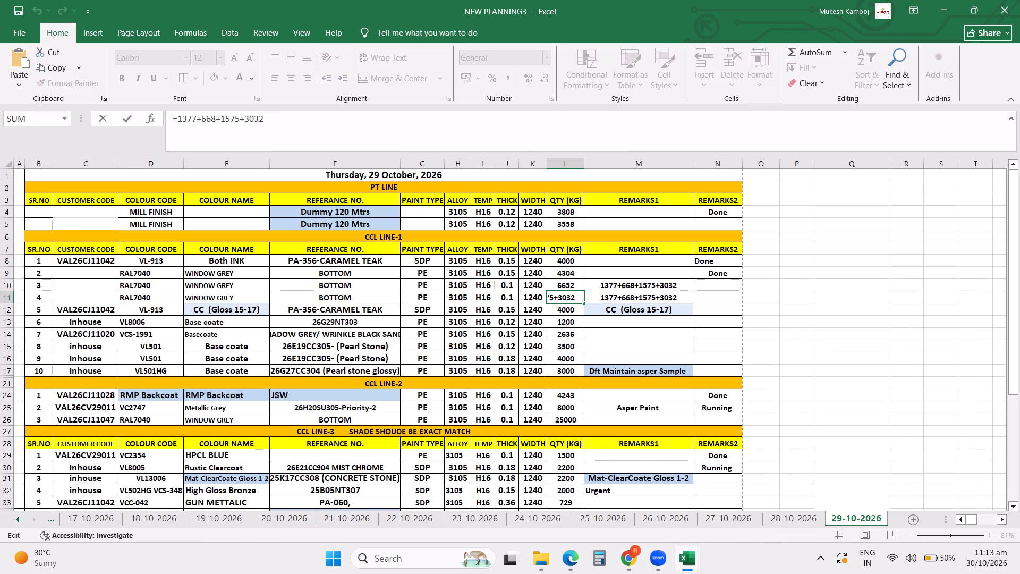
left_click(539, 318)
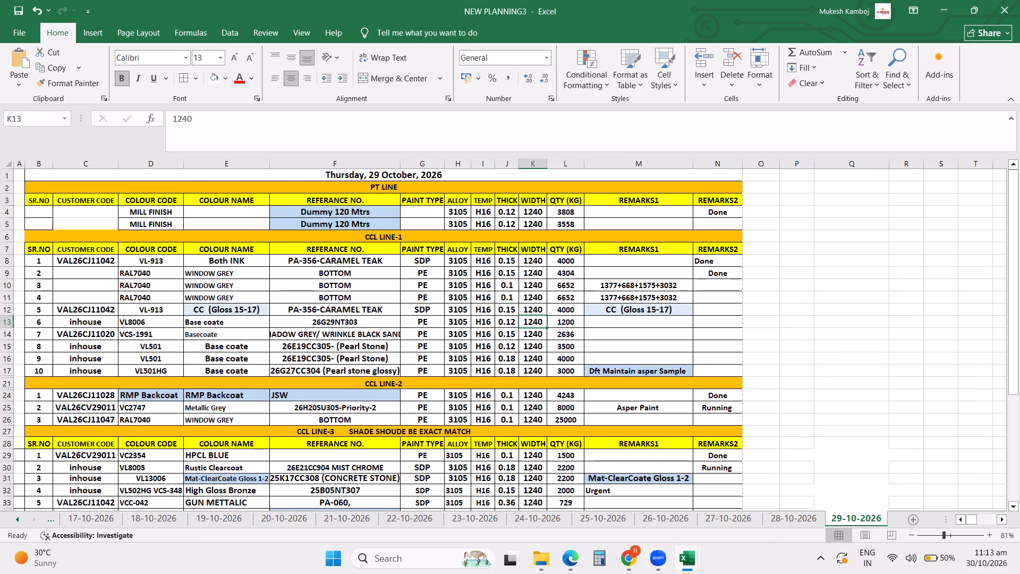
Reduce the serial 3 RAL7040 quantity formula to 1377 and clear that row's REMARKS1.
left_click(564, 289)
left_click(305, 131)
key("BackSpace")
key("BackSpace")
key("BackSpace")
key("BackSpace")
key("BackSpace")
key("BackSpace")
key("BackSpace")
key("BackSpace")
key("BackSpace")
key("BackSpace")
key("BackSpace")
key("BackSpace")
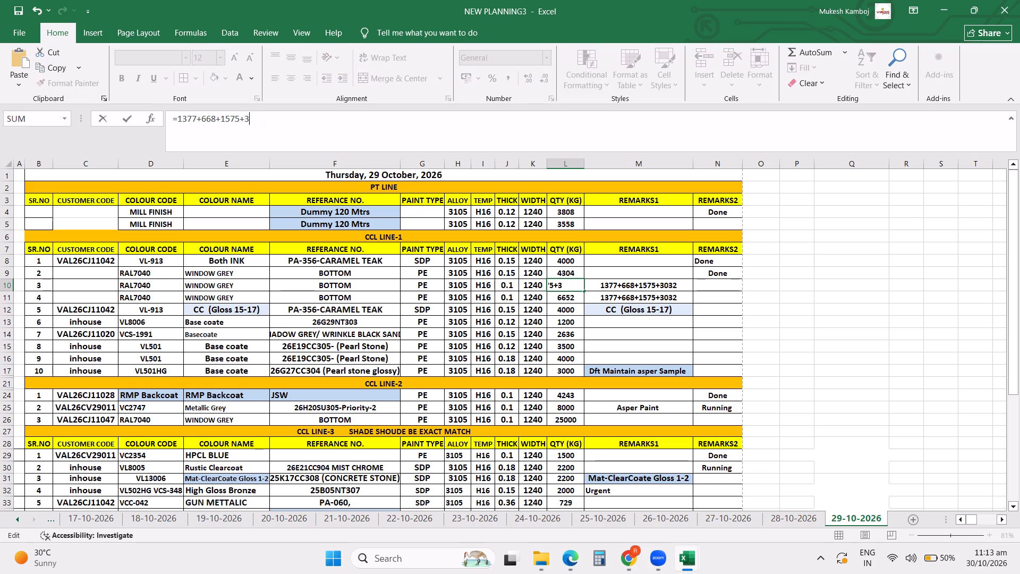
key("BackSpace")
key("BackSpace")
key("Return")
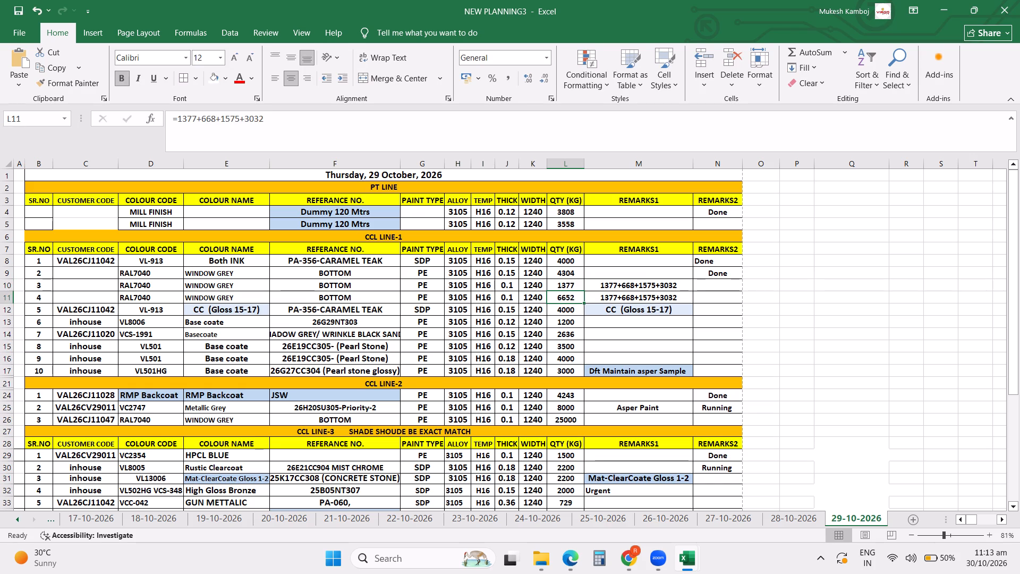
left_click(608, 284)
key("Delete")
Change the duplicated RAL7040 row's quantity formula to =668+1575+3032 and its REMARKS1 to 668+1575+3032.
left_click(572, 293)
left_click(195, 116)
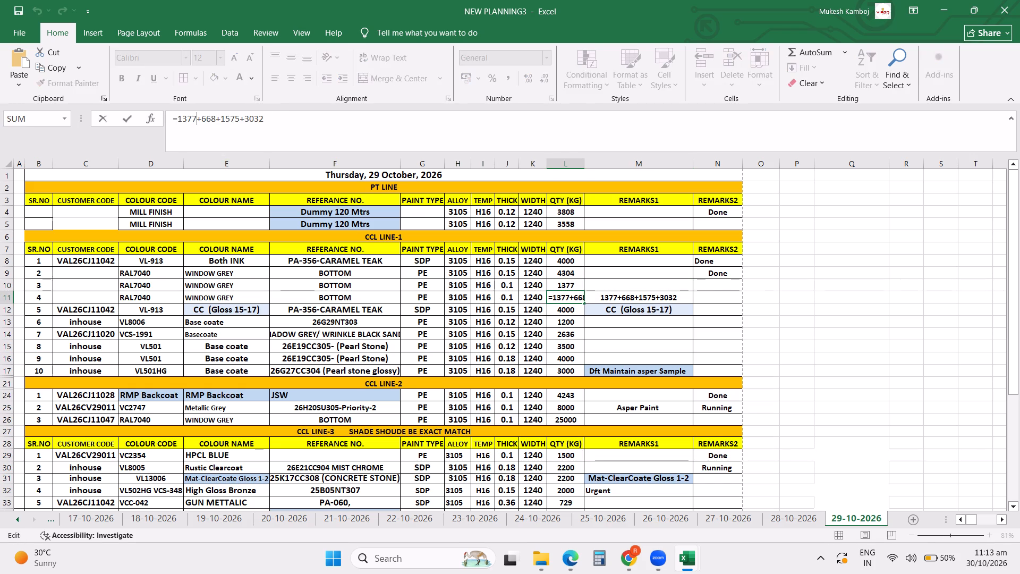
key("Right")
key("BackSpace")
key("BackSpace")
key("BackSpace")
key("BackSpace")
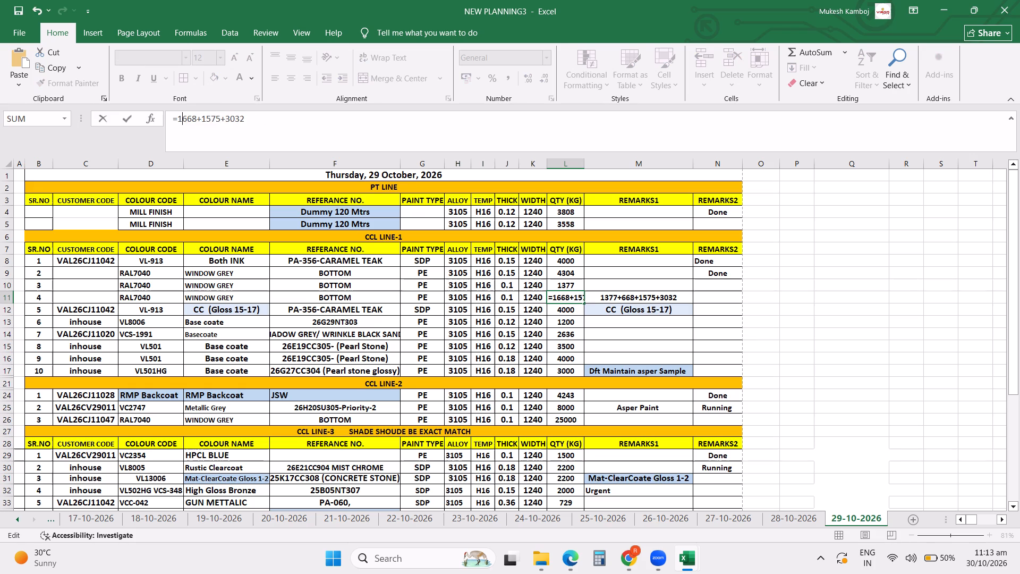
key("BackSpace")
key("Return")
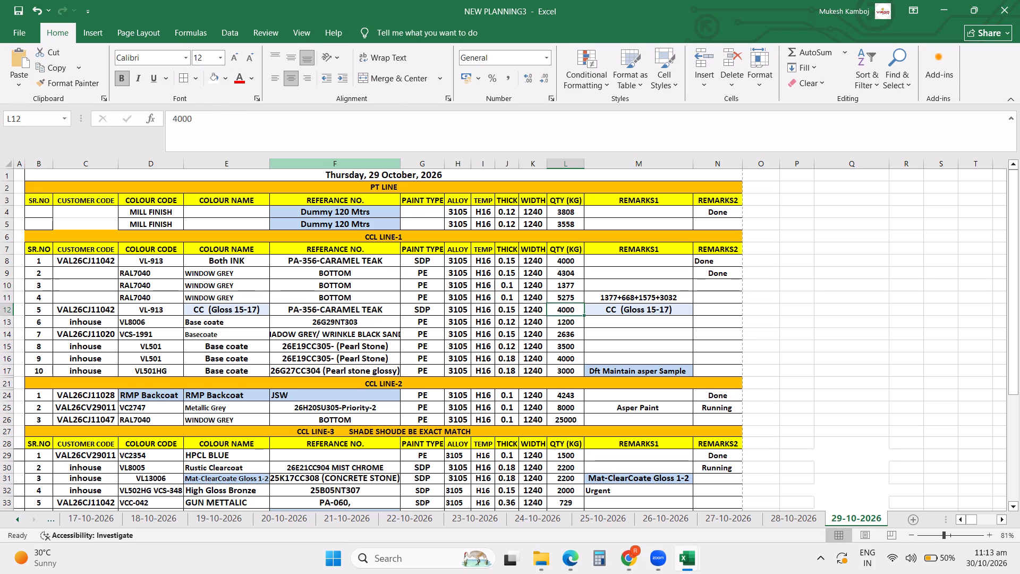
left_click(617, 298)
left_click(191, 116)
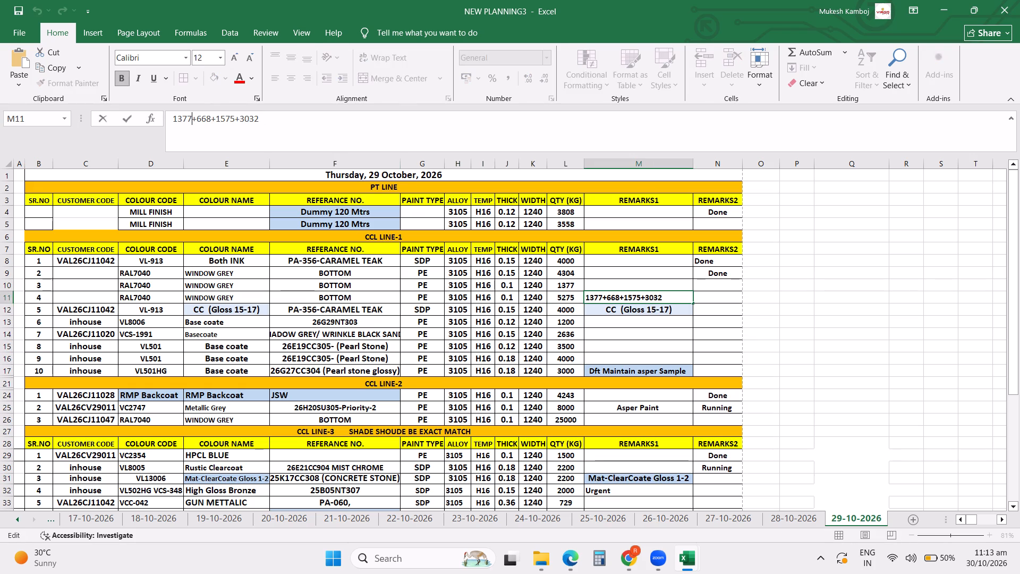
left_click(195, 119)
key("BackSpace")
key("BackSpace")
key("BackSpace")
key("BackSpace")
key("BackSpace")
key("BackSpace")
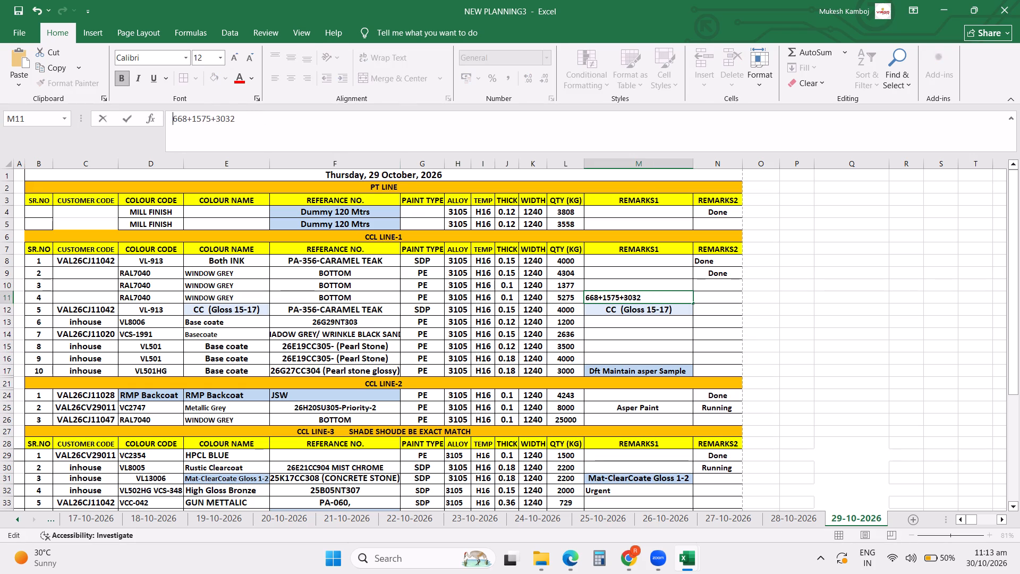
key("Return")
Save the planning workbook.
left_click(88, 307)
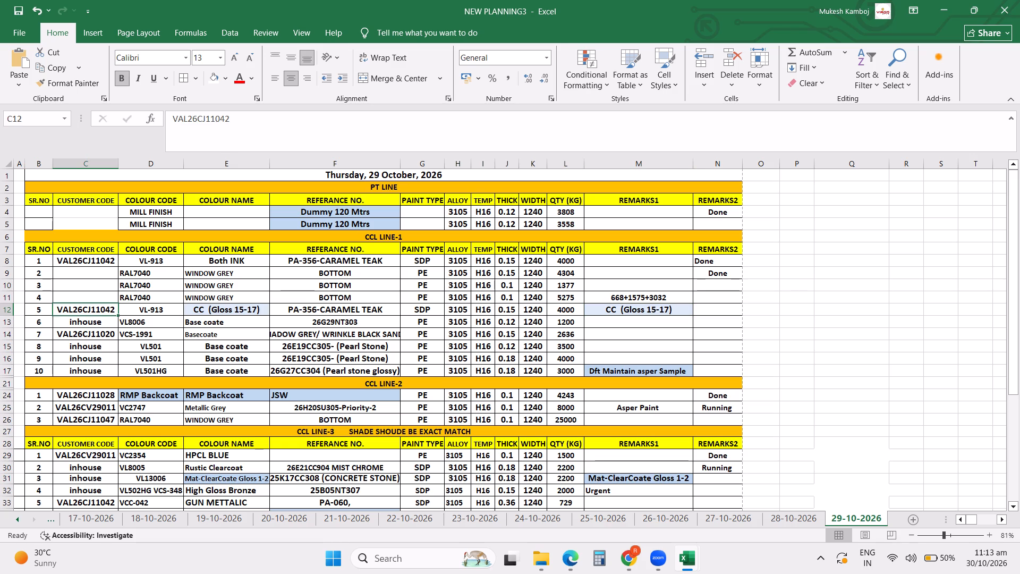
left_click(810, 332)
left_click(810, 332)
key("ctrl+s")
key("ctrl+s")
key("ctrl+s")
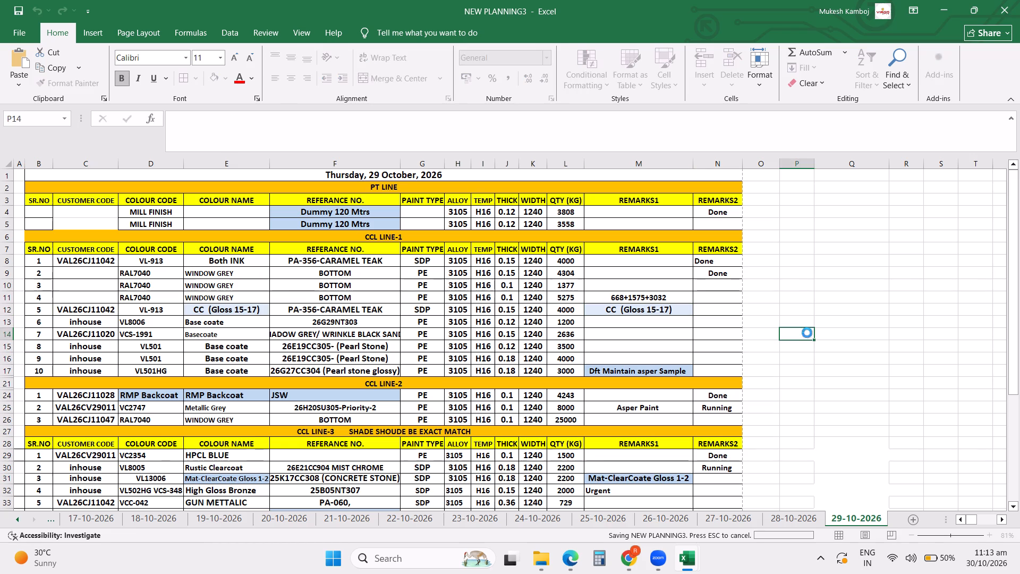
Centre the Done remark of the first CCL LINE-1 entry.
left_click(745, 326)
left_click(711, 257)
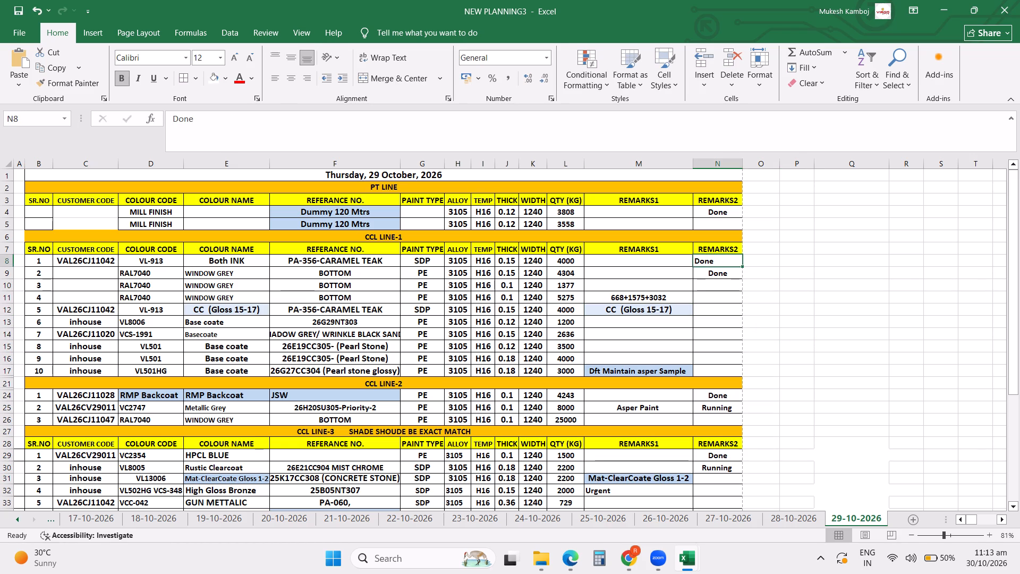
left_click(292, 78)
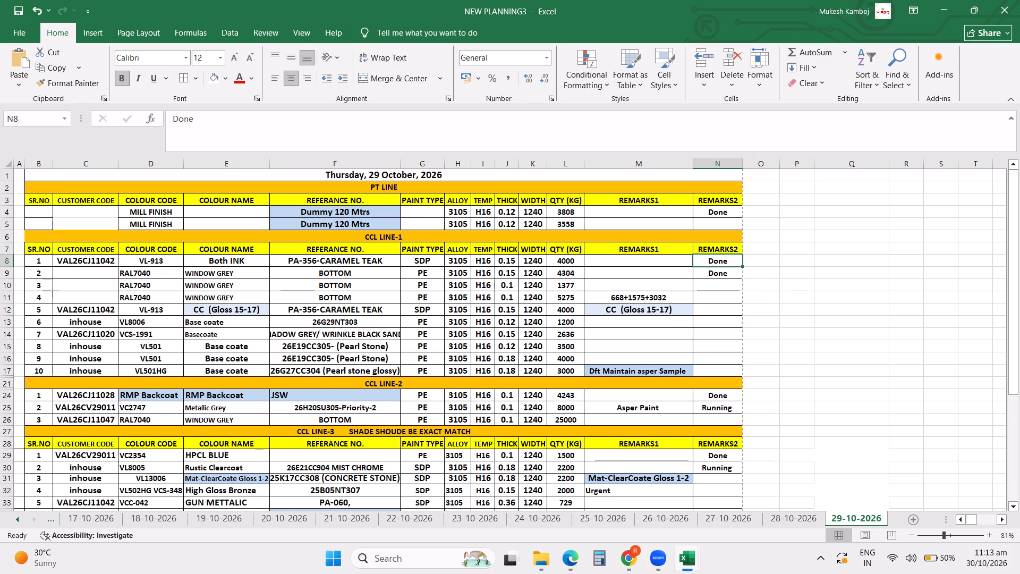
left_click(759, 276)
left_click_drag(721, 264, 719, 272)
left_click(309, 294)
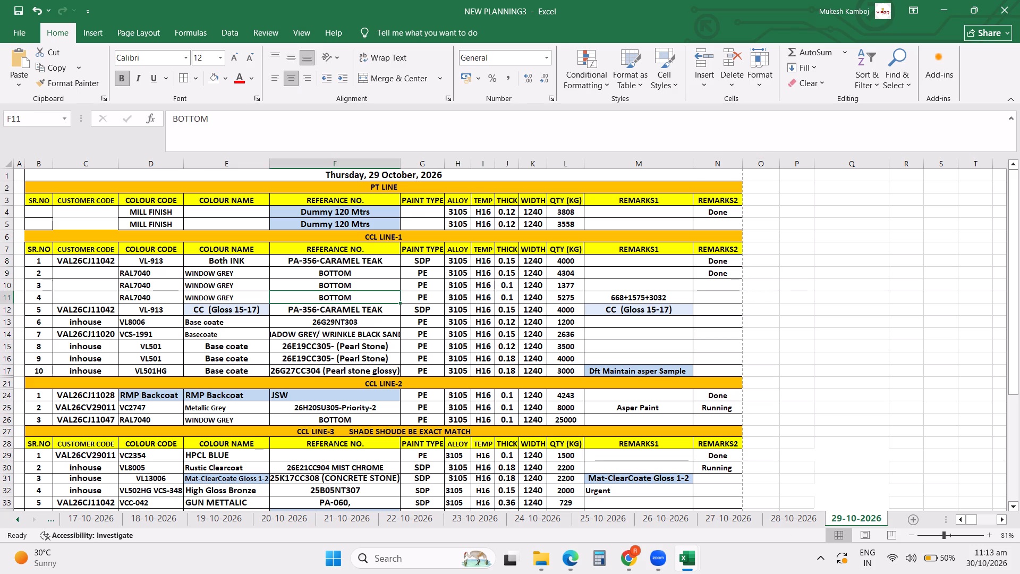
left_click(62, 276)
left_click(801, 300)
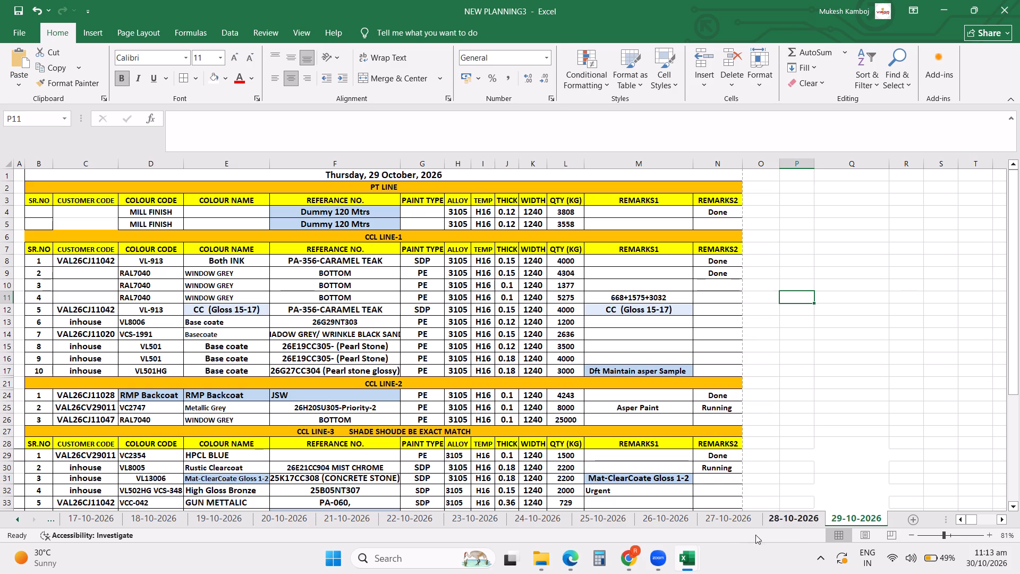
Switch to the Pending Order 12oct26 workbook and clear the customer name filter on the Stock File sheet.
left_click(691, 561)
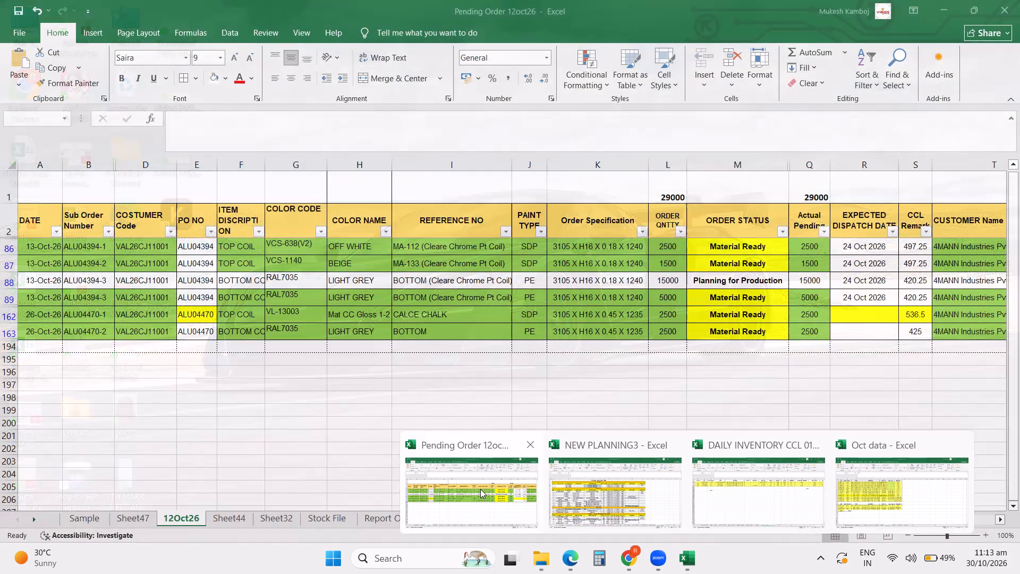
left_click(480, 489)
left_click(581, 427)
left_click(314, 518)
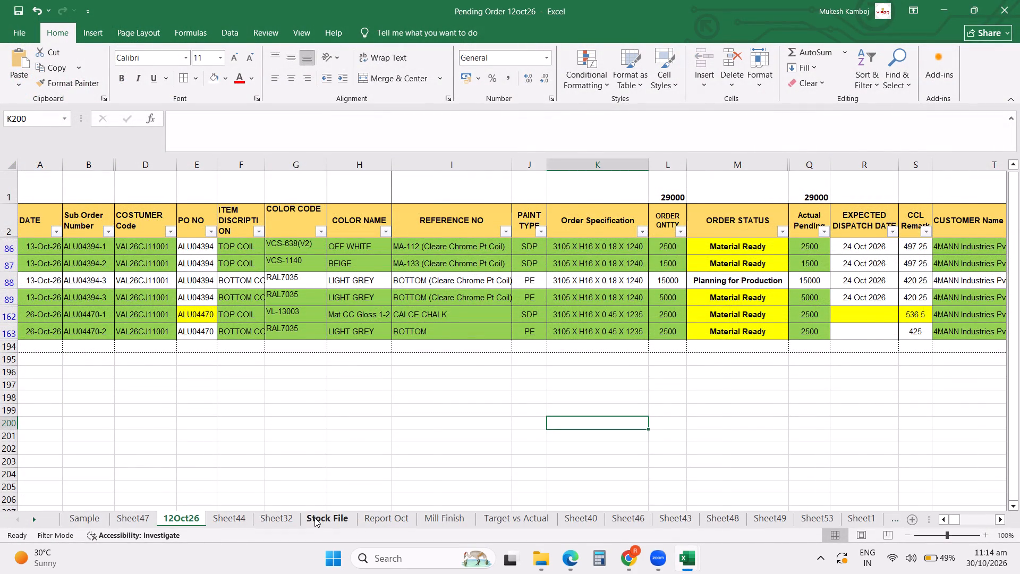
left_click(393, 415)
left_click(295, 204)
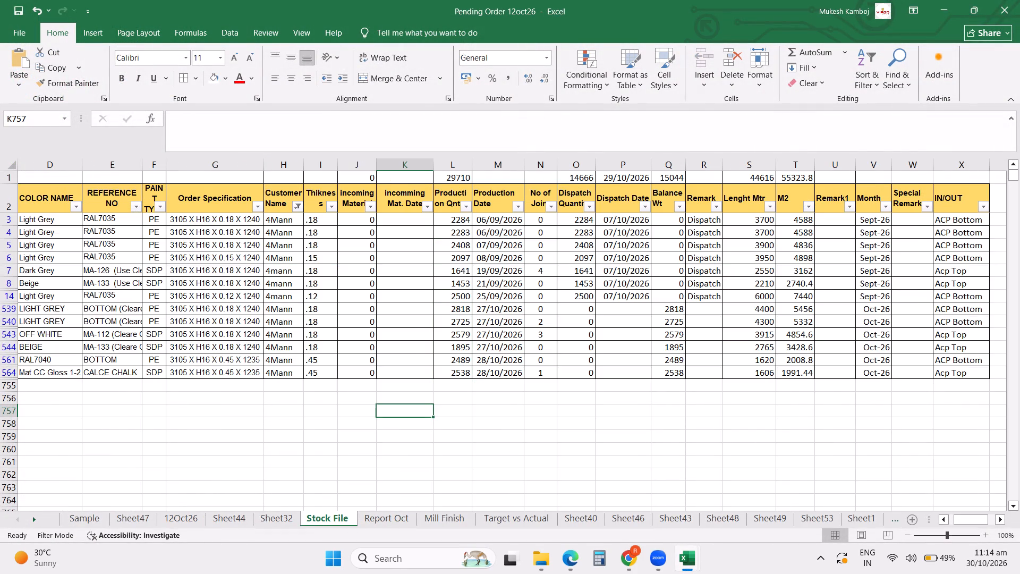
left_click(224, 290)
left_click(290, 271)
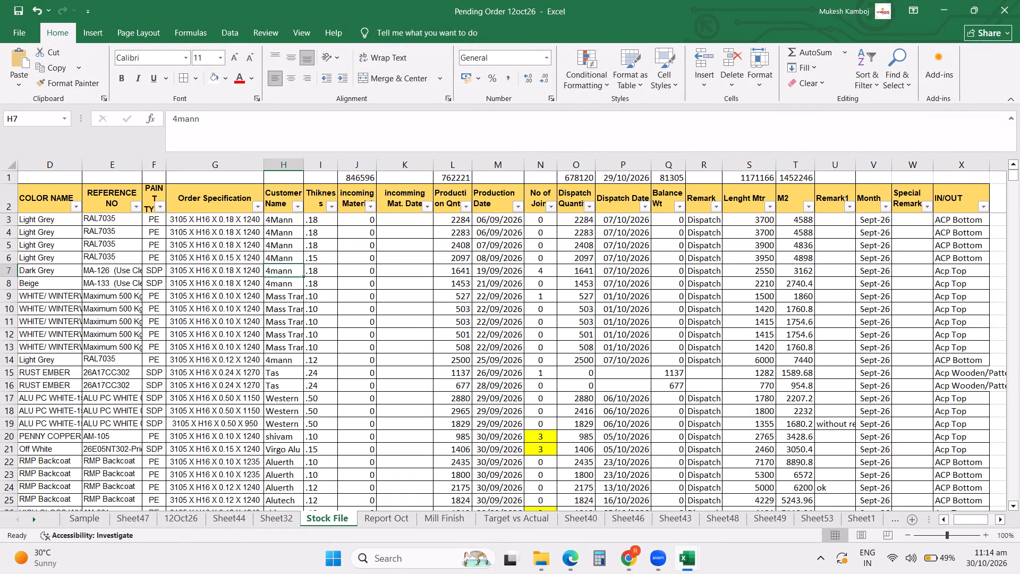
Go to the last filled row of the order specification column in the stock list.
left_click(181, 333)
key("ctrl+Down")
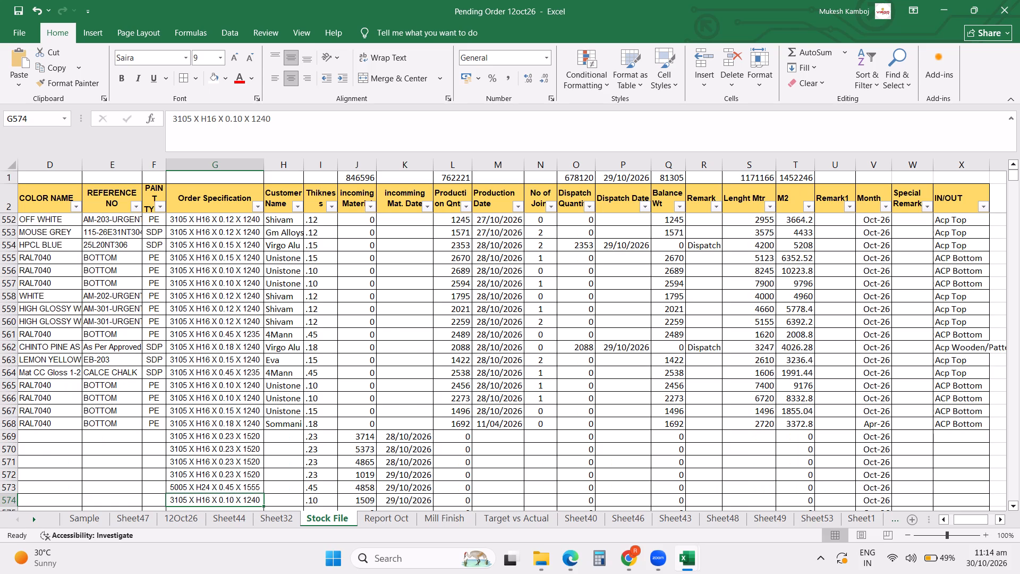
scroll(181, 333, "down", 3)
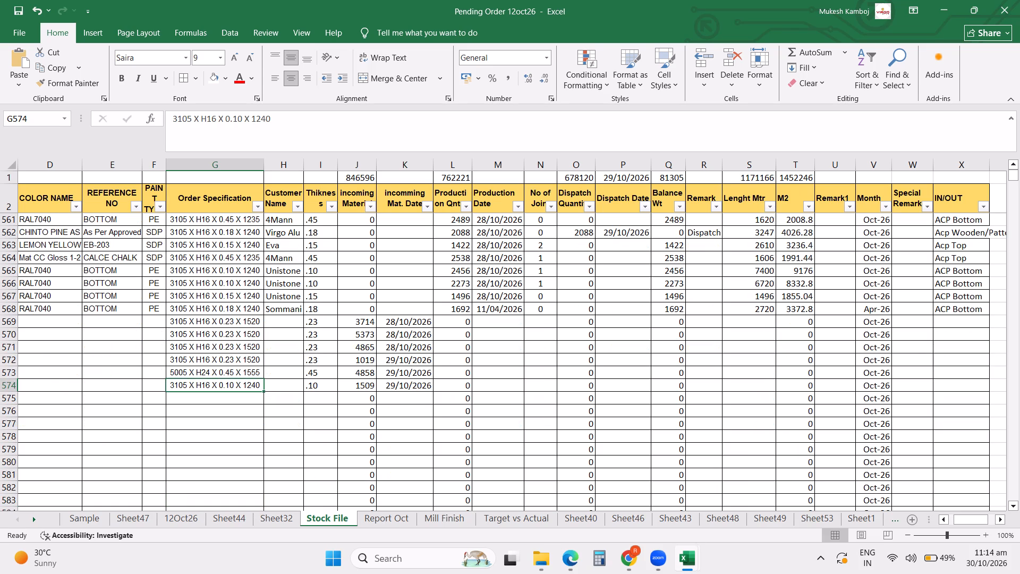
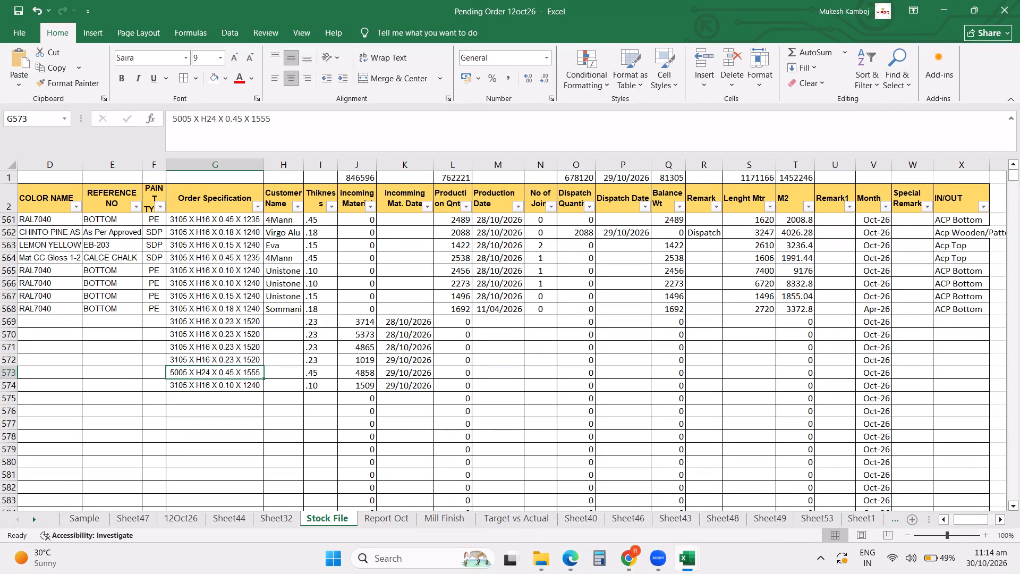
Copy the 3105 X H16 X 0.23 X 1520 order specification from row 569 into the first empty row, G575.
left_click(243, 358)
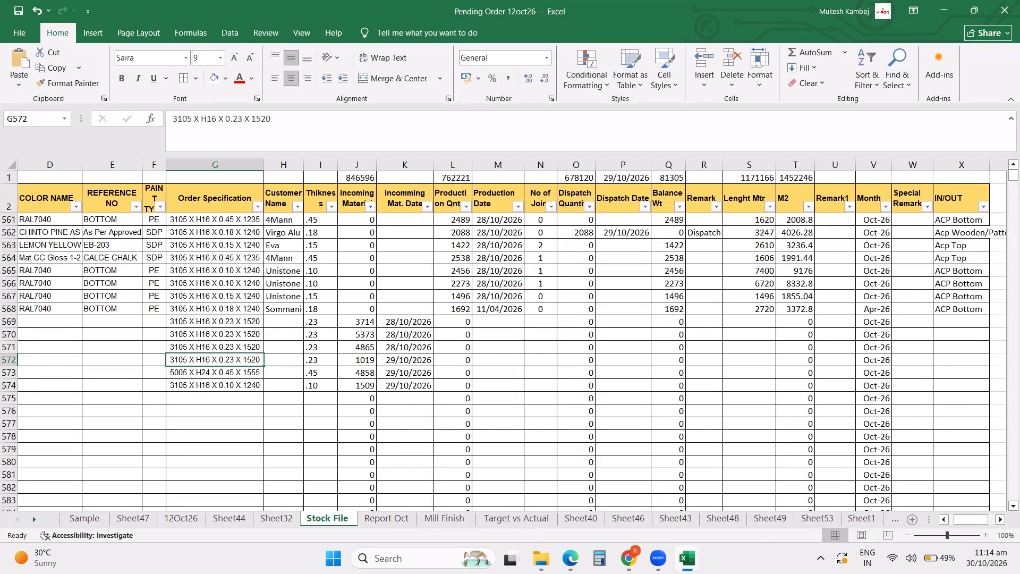
left_click(248, 324)
key("ctrl+c")
left_click(228, 399)
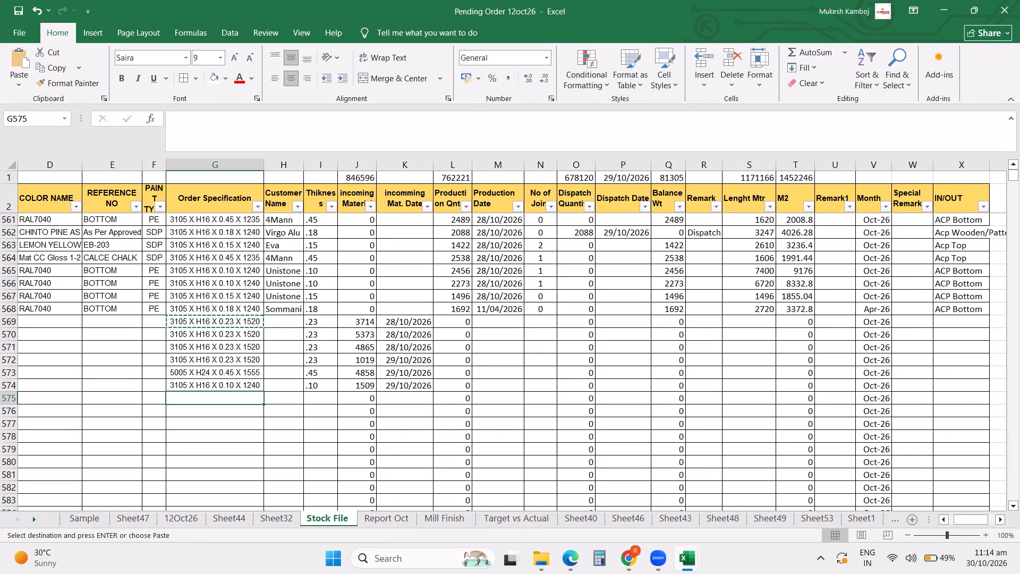
key("ctrl+v")
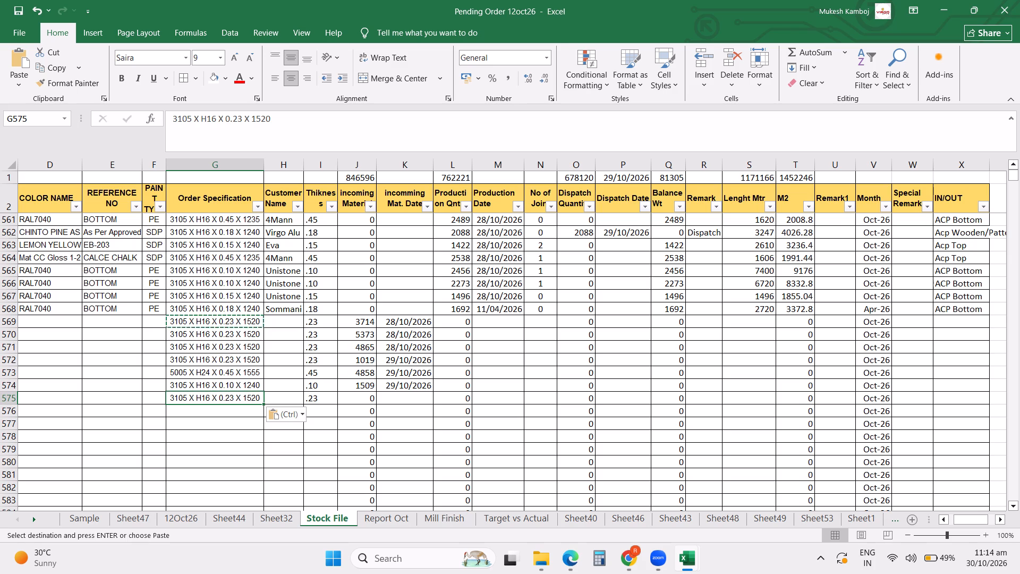
Edit the specification in G575, setting the thickness to 0.45 and replacing the width with a new one starting 151.
left_click(242, 121)
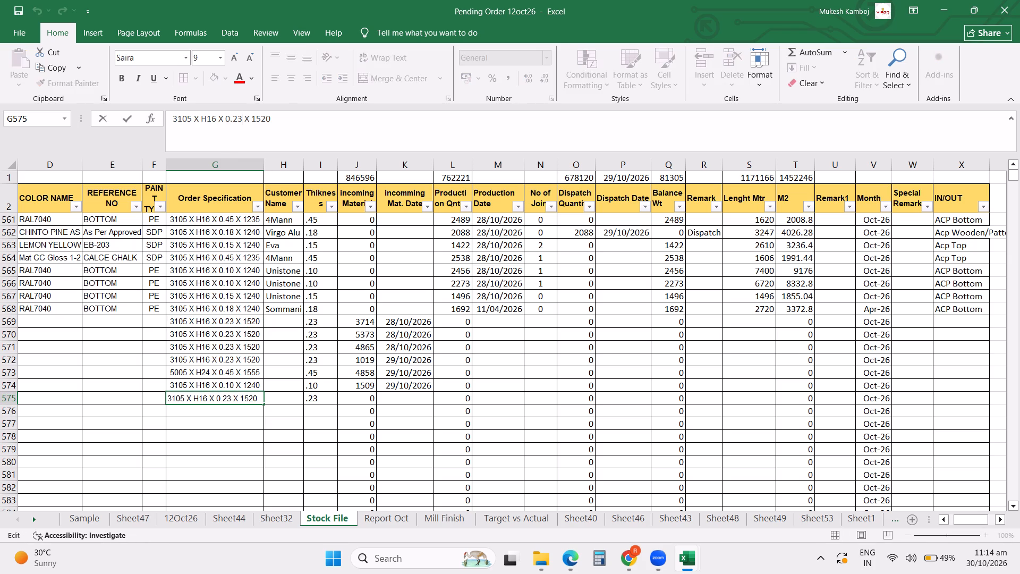
key("BackSpace")
key("BackSpace")
type("45")
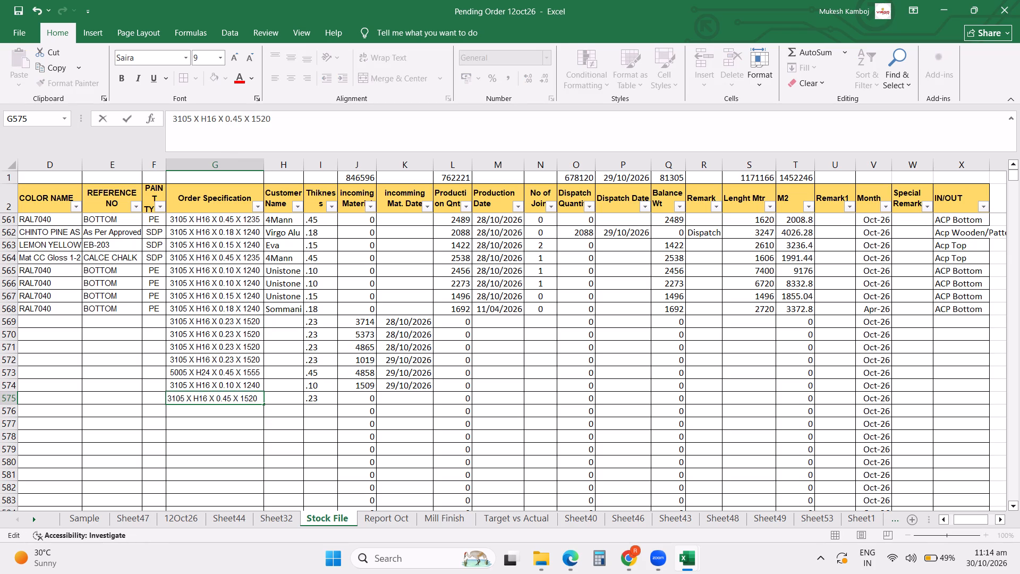
key("Right")
key("Right")
key("Right")
key("Right")
key("Right")
key("Right")
key("Right")
key("BackSpace")
key("BackSpace")
key("BackSpace")
type("51")
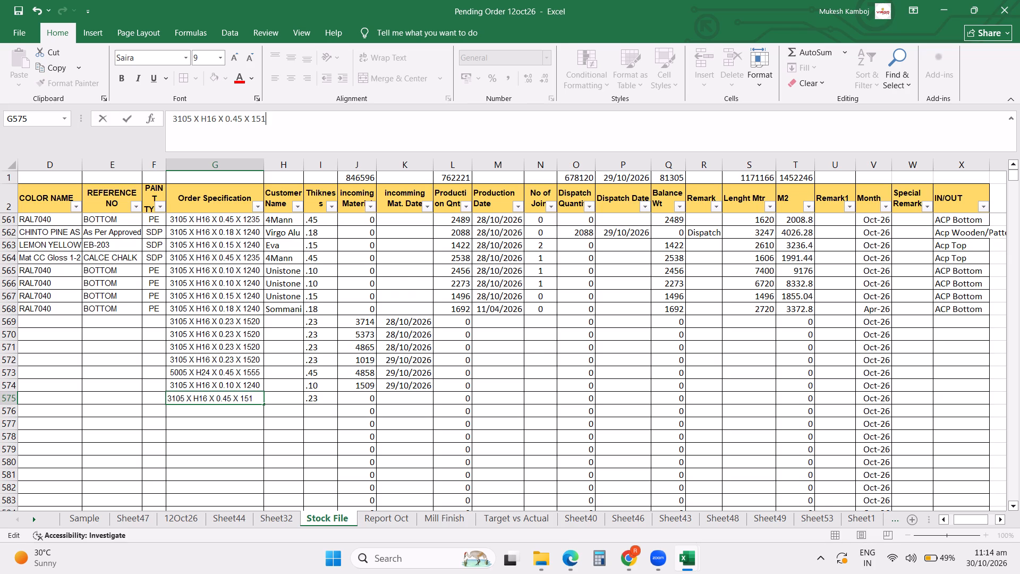
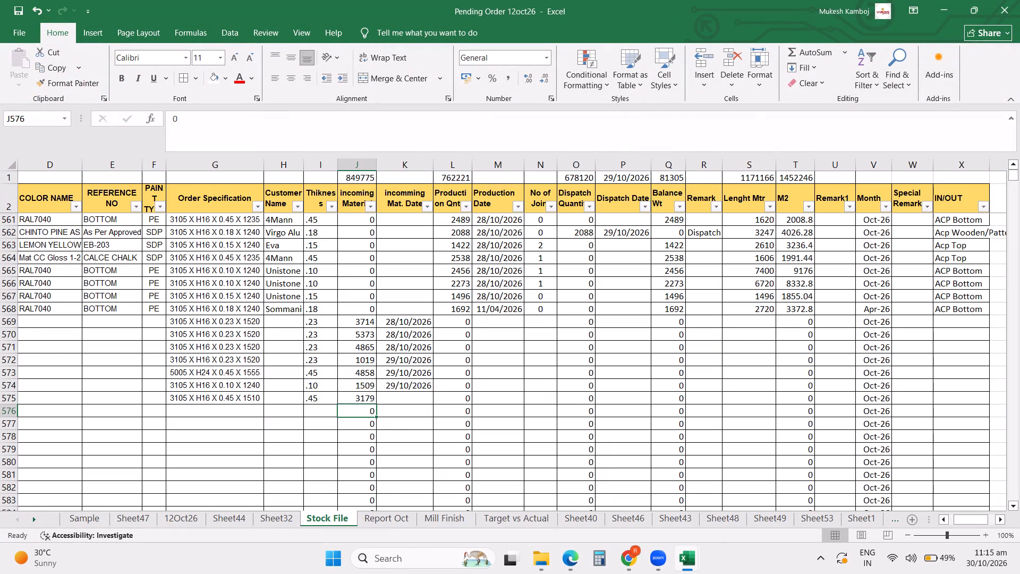
Fill the order specification from G575 down into the empty cell G576.
left_click(224, 399)
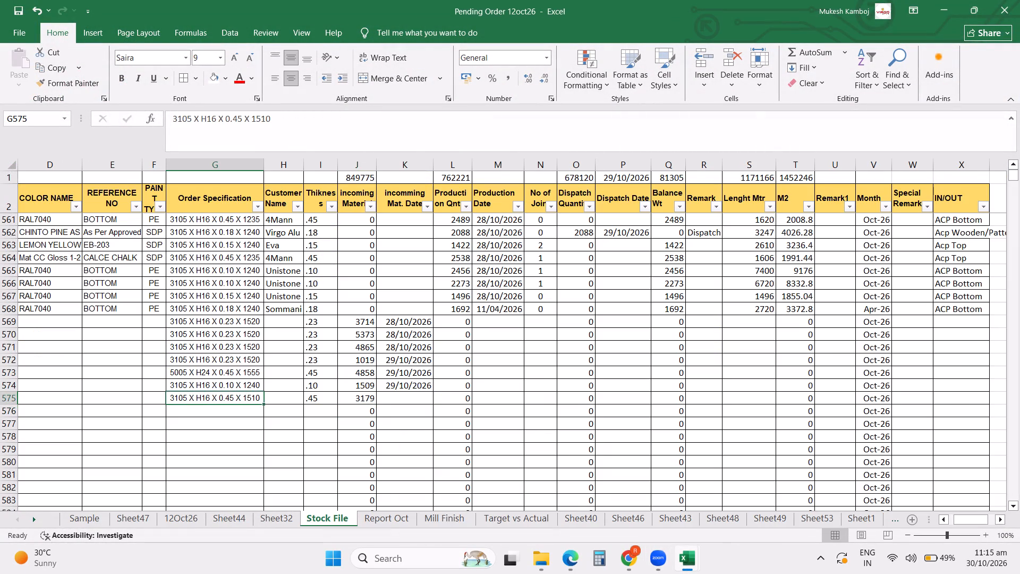
left_click(208, 409)
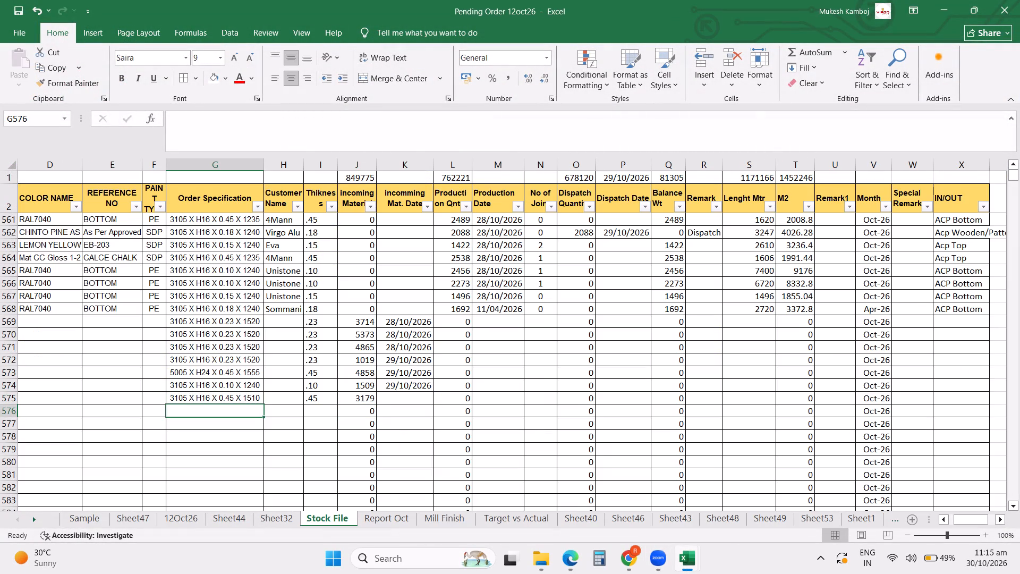
key("ctrl+d")
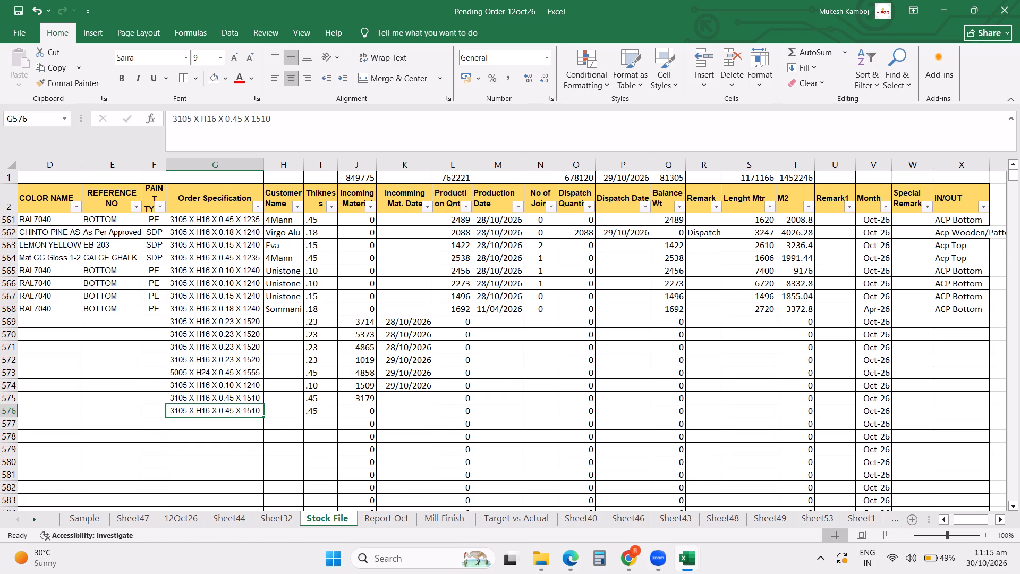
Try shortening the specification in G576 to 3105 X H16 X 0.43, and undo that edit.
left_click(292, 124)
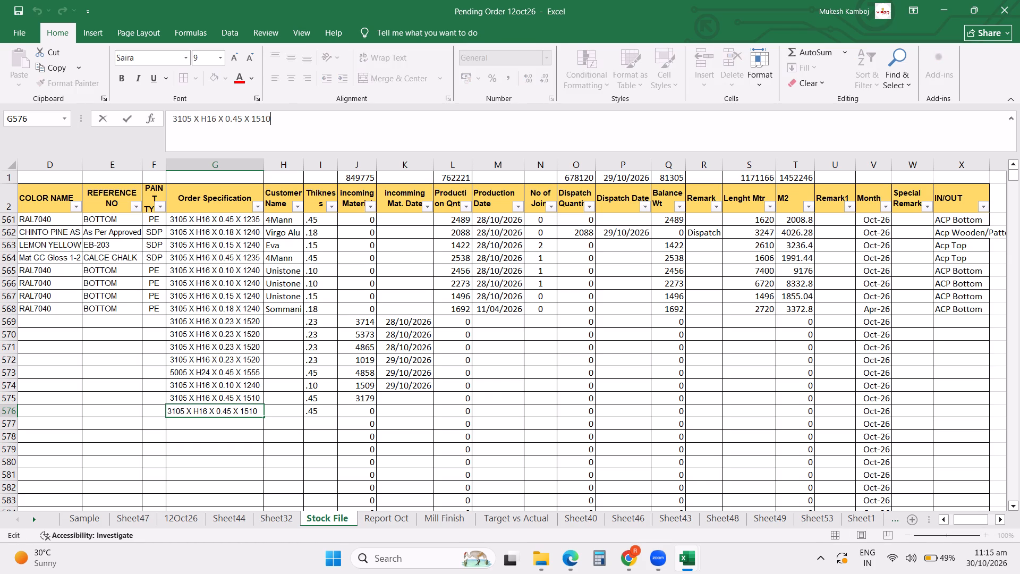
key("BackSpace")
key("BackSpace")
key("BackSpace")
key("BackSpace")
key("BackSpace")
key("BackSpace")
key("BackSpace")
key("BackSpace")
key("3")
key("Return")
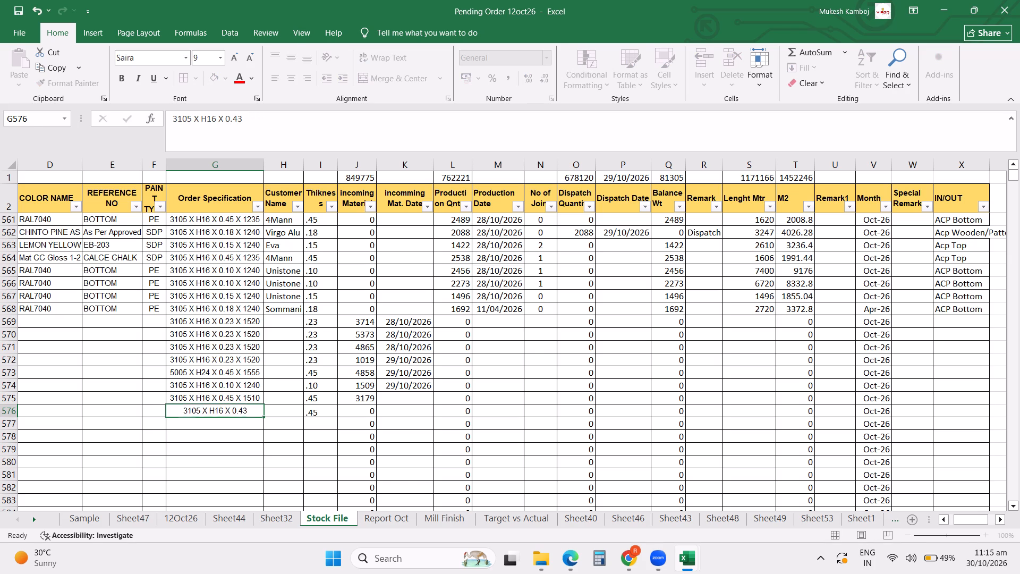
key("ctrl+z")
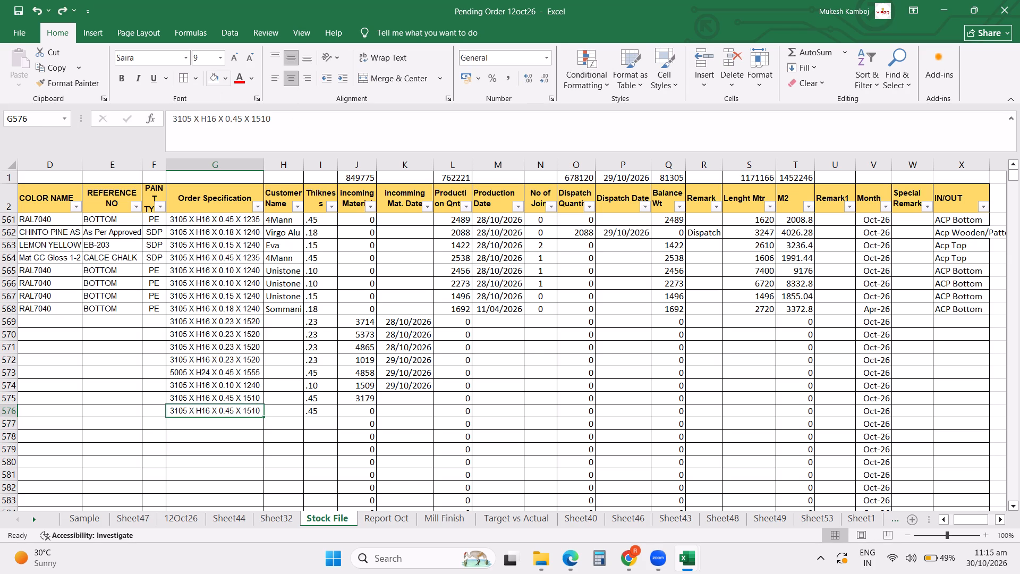
Edit the order specification in G576, setting the thickness to 0.43 and the width to 1260.
left_click(240, 117)
key("BackSpace")
key("3")
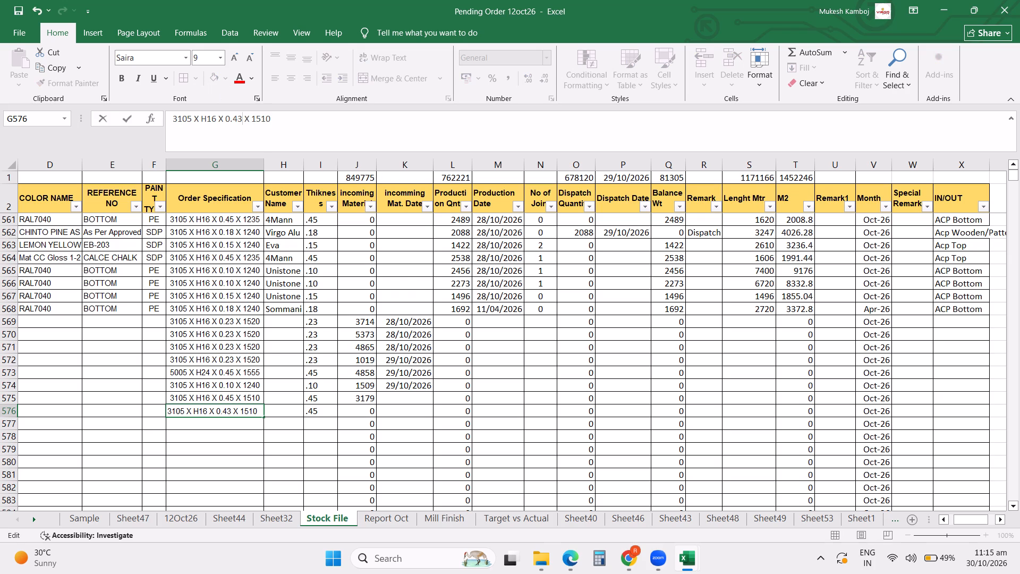
key("Right")
key("Right")
key("Right")
key("Right")
key("Right")
key("Right")
key("Right")
key("BackSpace")
key("BackSpace")
key("BackSpace")
type("260")
key("Return")
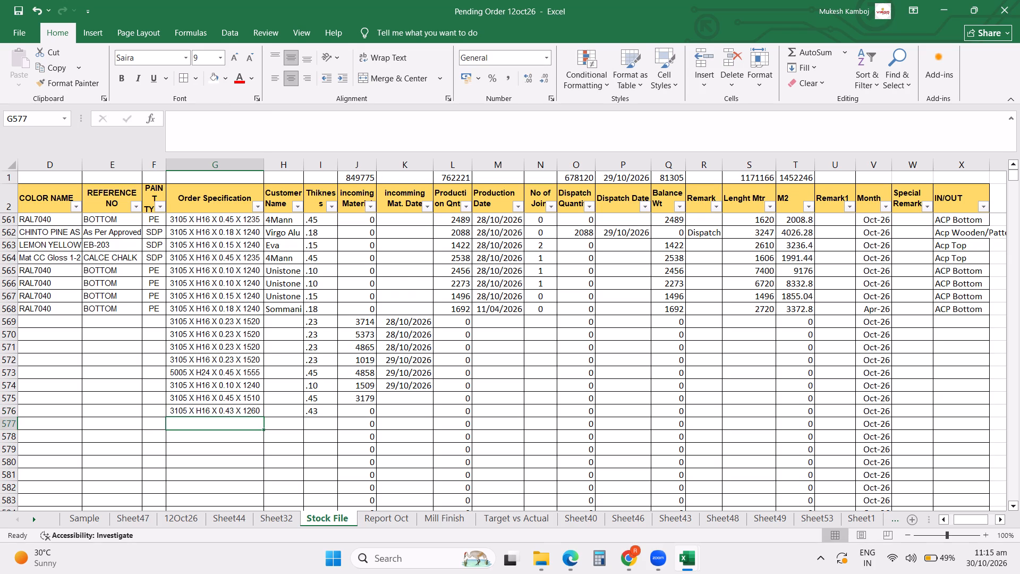
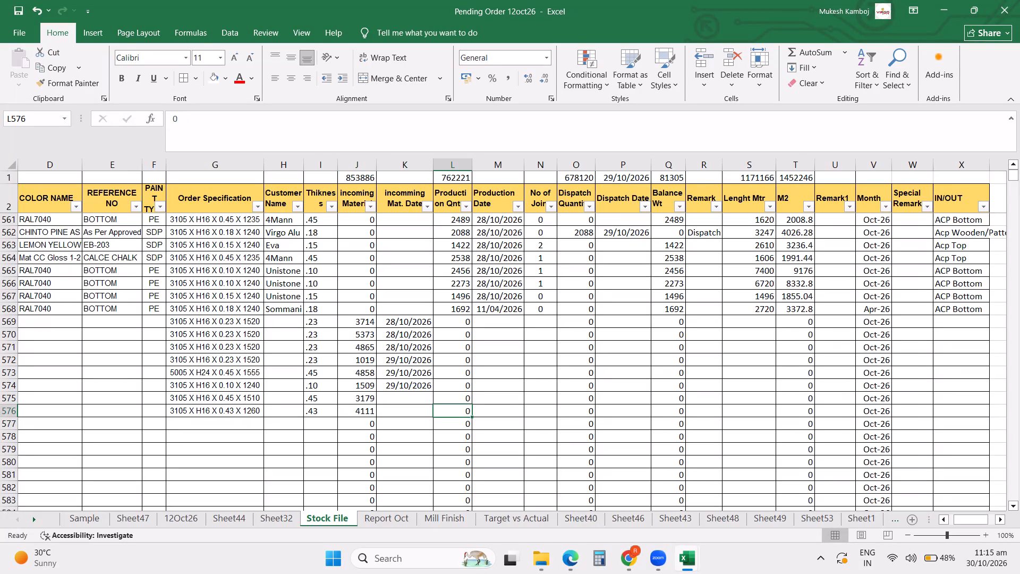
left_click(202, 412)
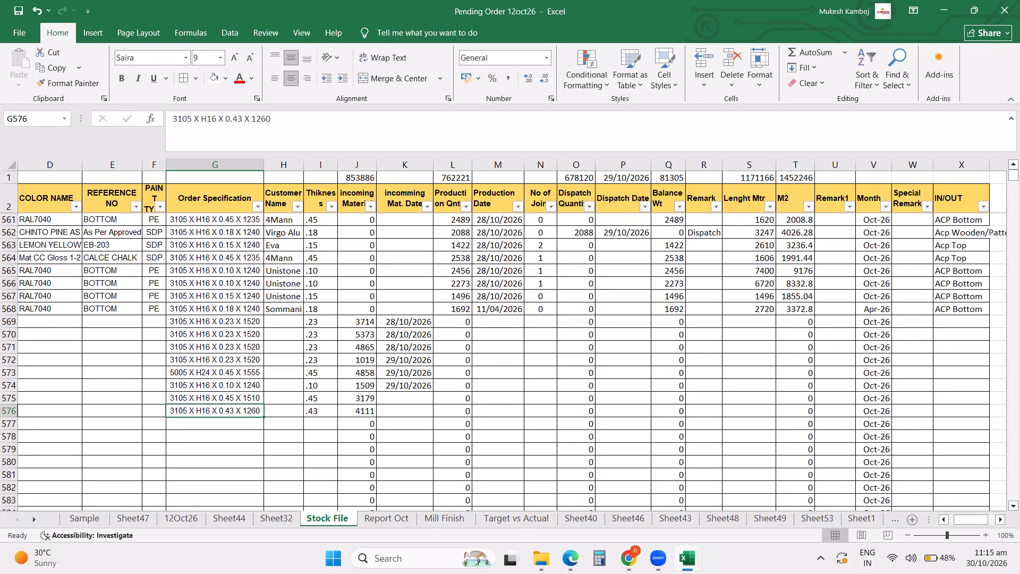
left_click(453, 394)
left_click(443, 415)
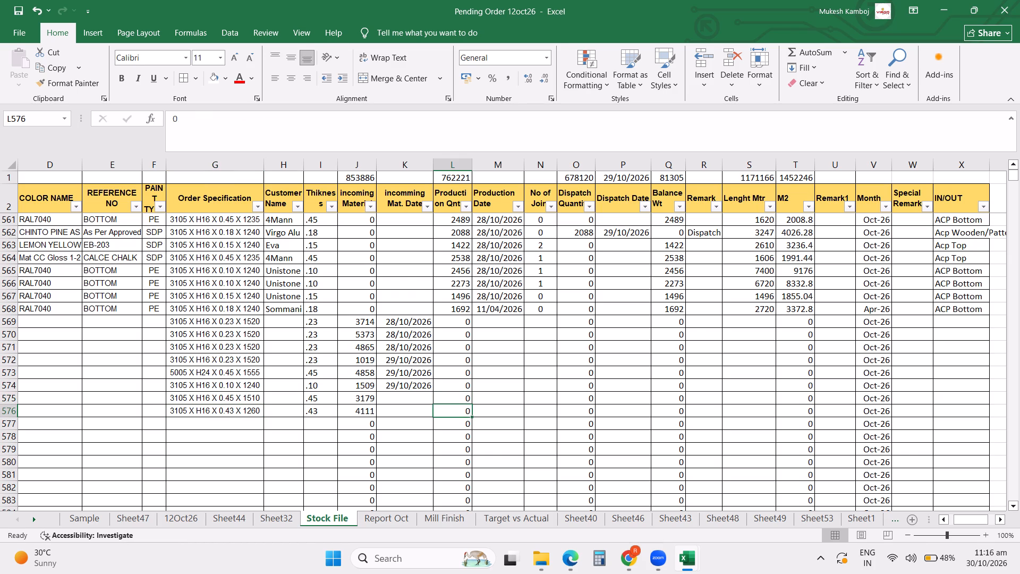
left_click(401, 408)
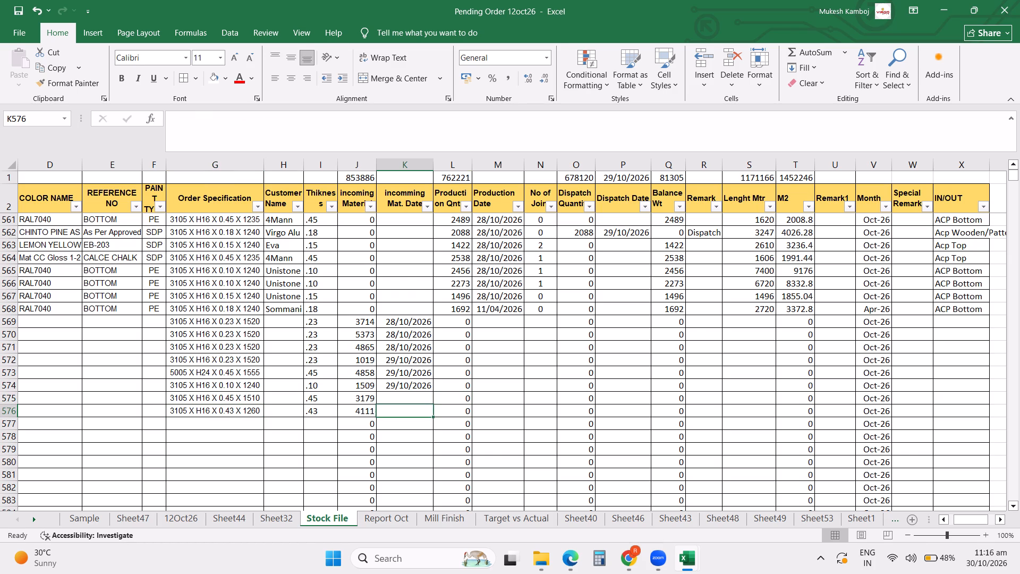
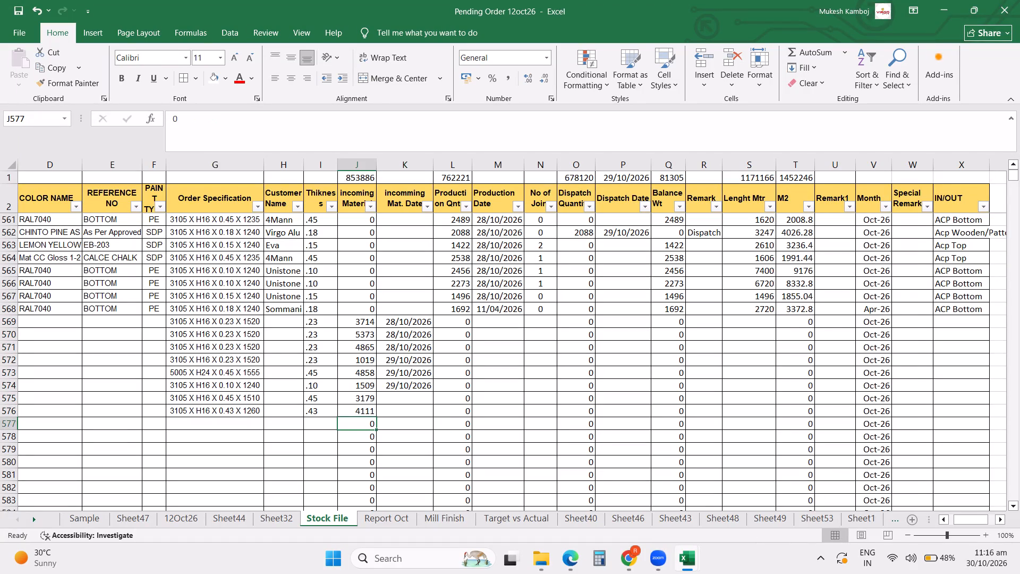
Start a formula for the incoming material quantity in row 577 of the Stock File sheet.
key("equal")
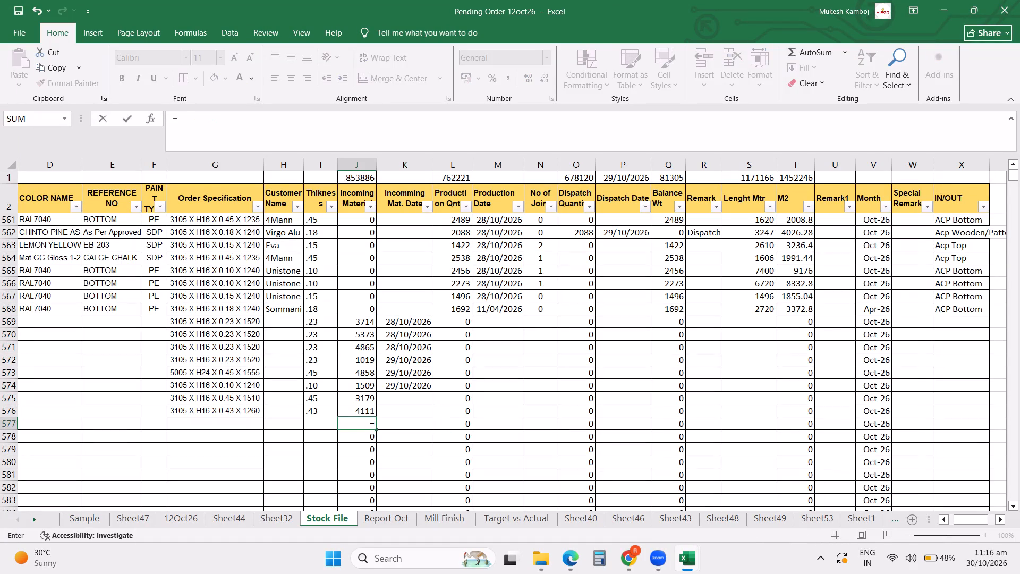
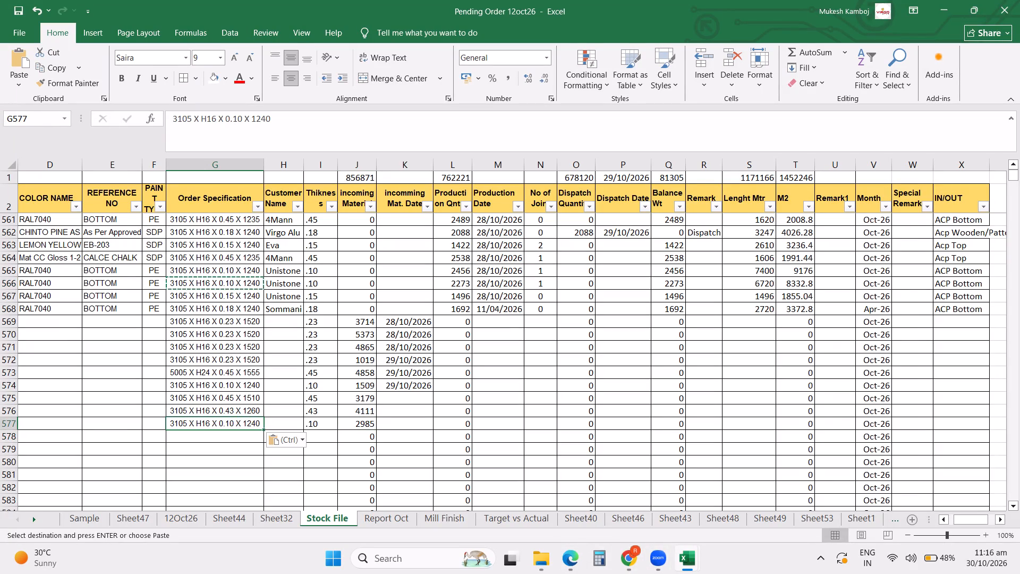
Change the order specification in row 577 to 3105 X H16 X 0.12 X 1240.
left_click(241, 117)
key("BackSpace")
key("2")
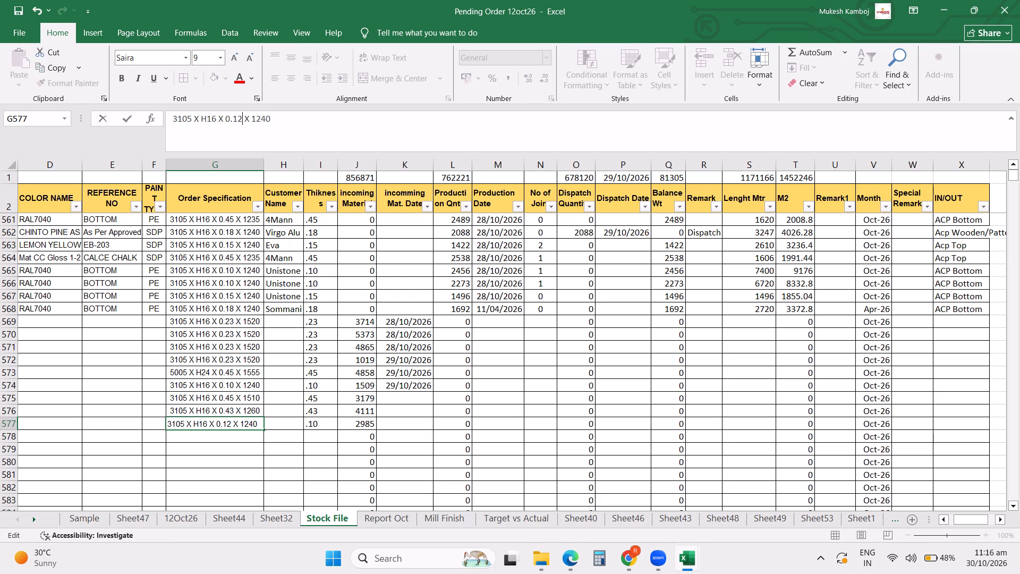
key("Return")
Copy the incoming material date 29/10/2026 from row 574 into rows 575 to 577.
left_click(418, 386)
key("ctrl+c")
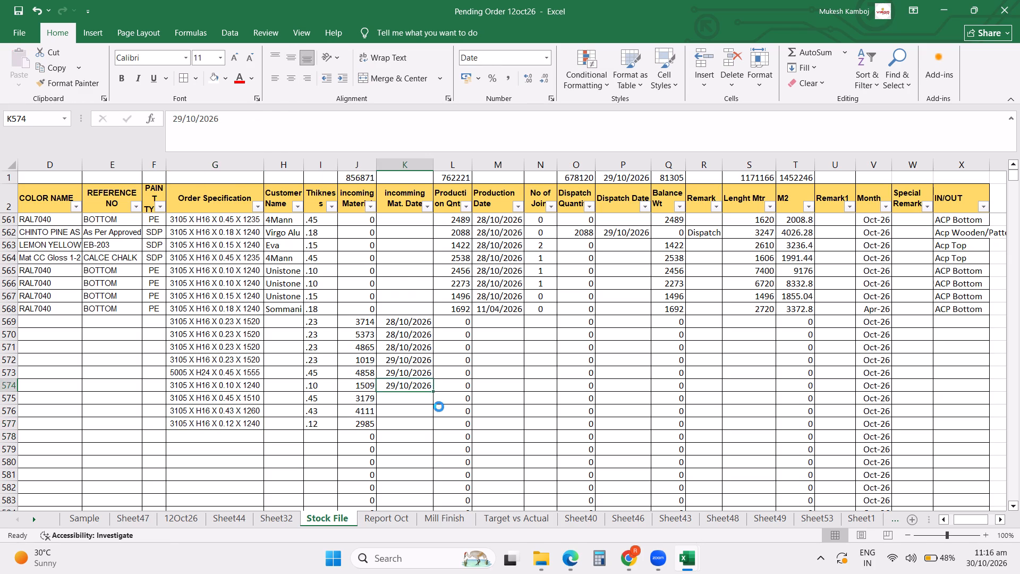
left_click_drag(404, 402, 402, 420)
key("Return")
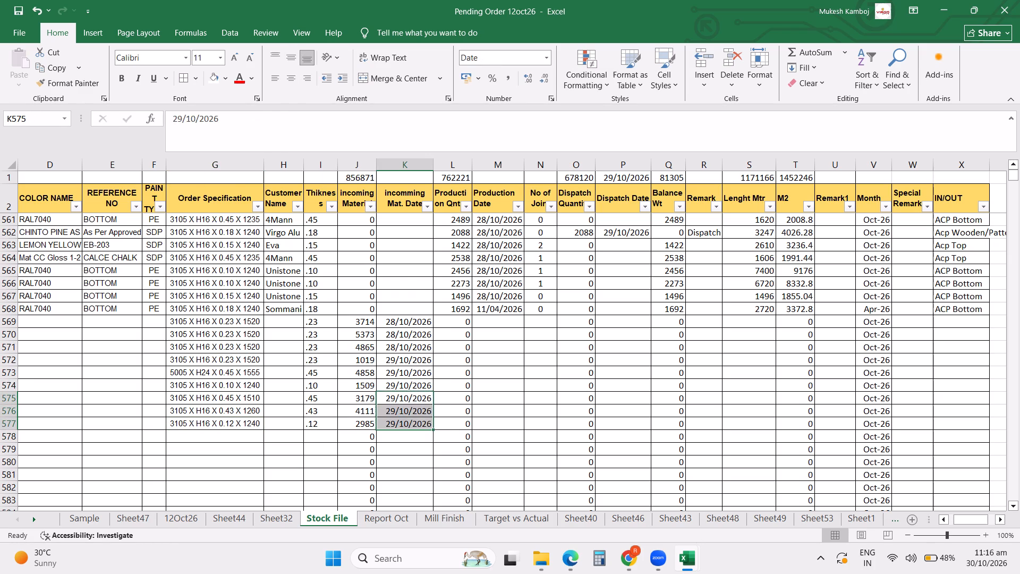
left_click(603, 435)
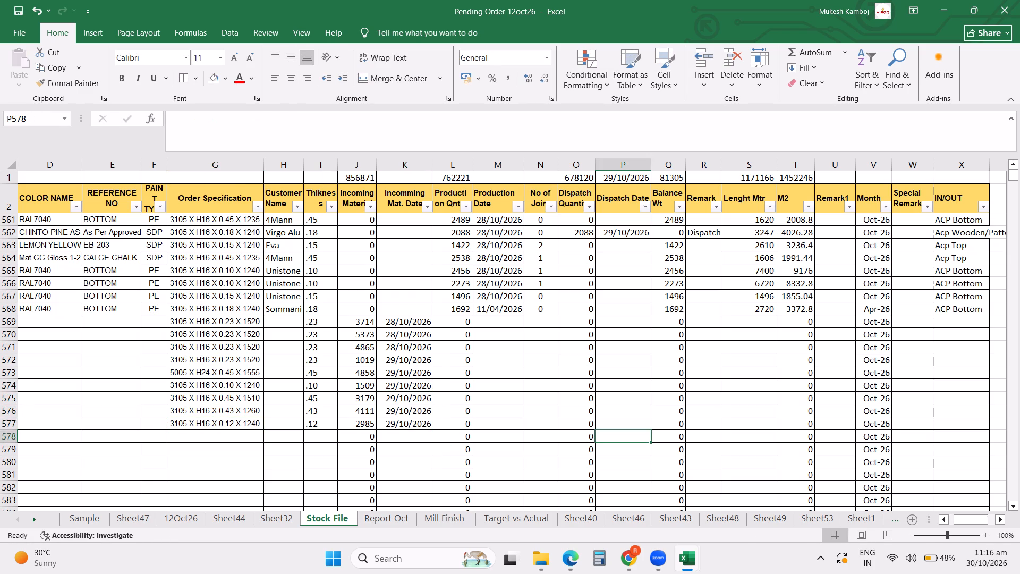
In the NEW PLANNING3 workbook, insert a row above the CCL LINE-1 heading and fill it with the MILL FINISH entry from row 5.
left_click(693, 562)
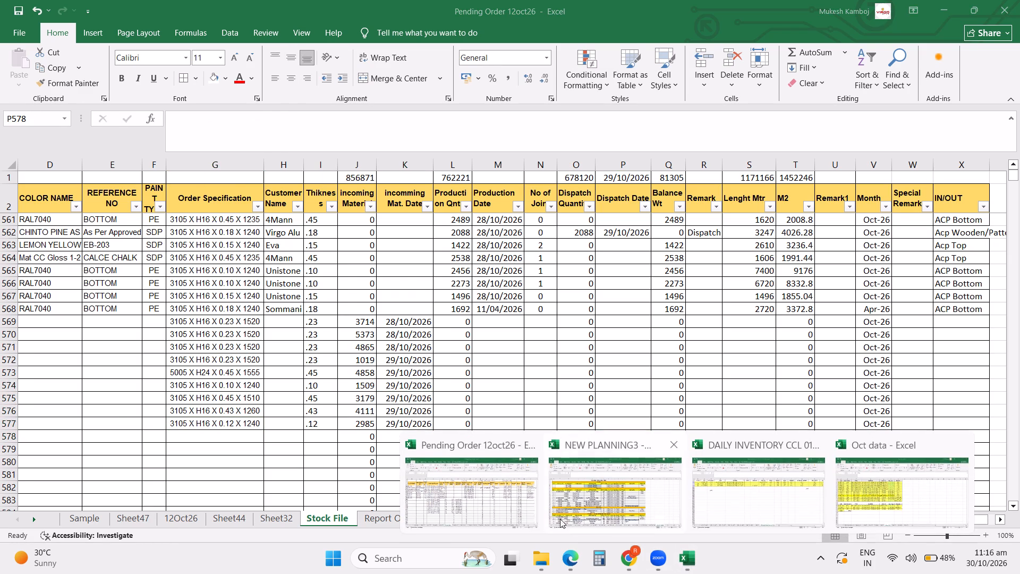
left_click(572, 510)
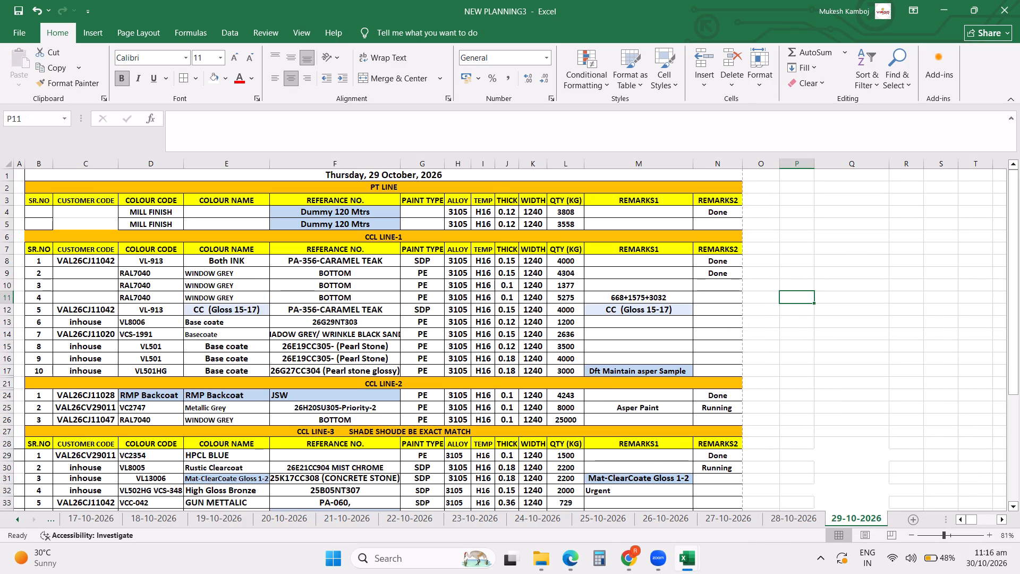
left_click(7, 235)
key("ctrl+shift+equal")
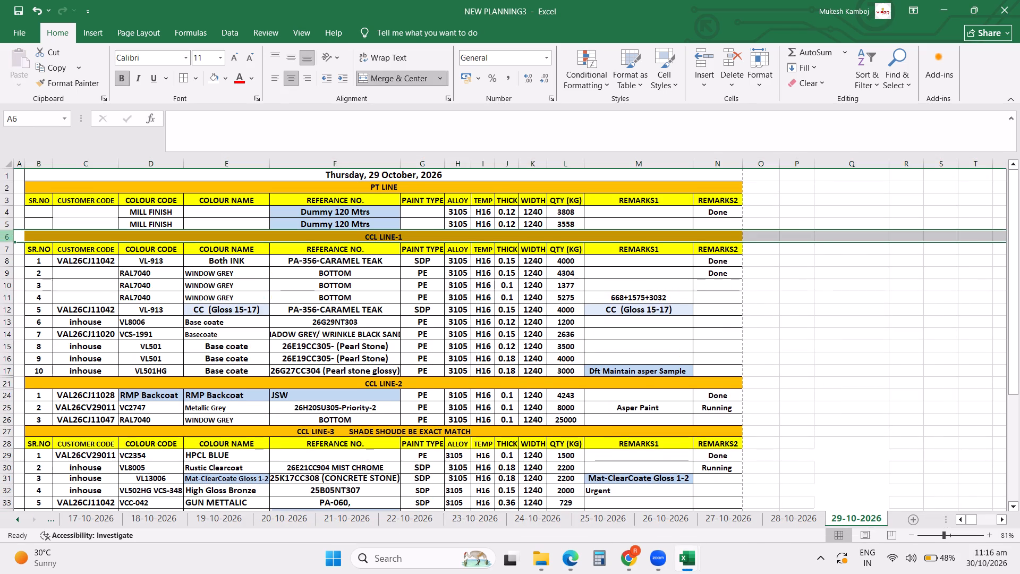
key("ctrl+d")
Set REMARKS2 of the MILL FINISH coil in row 5 of the PT LINE to Running.
left_click(719, 221)
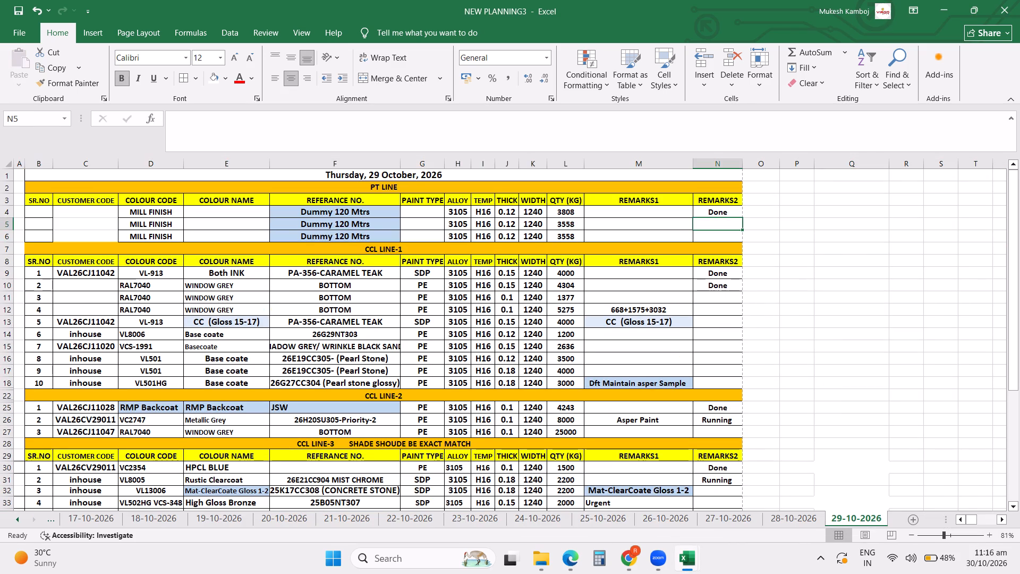
type("Ru")
key("Down")
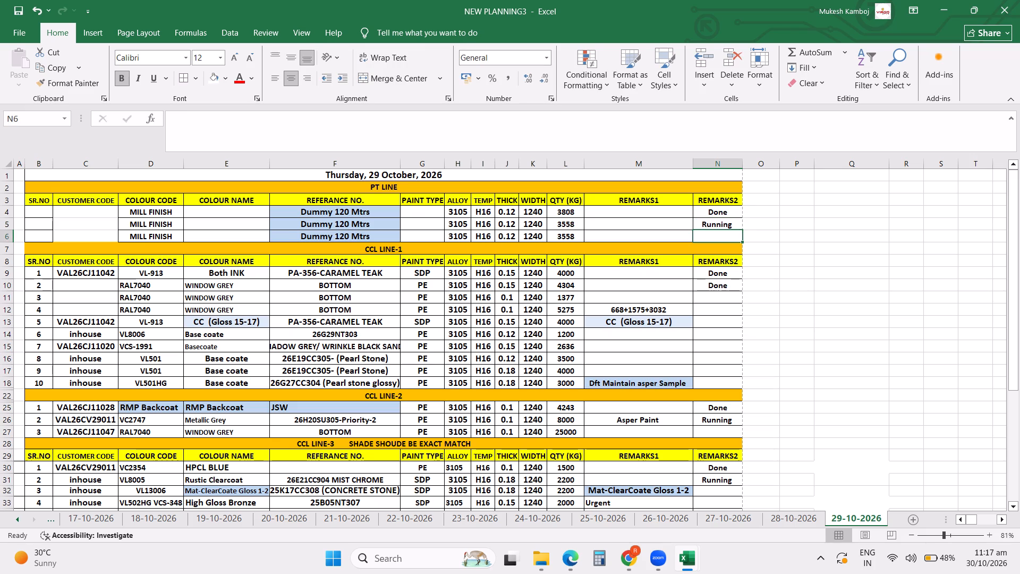
Set the thickness of the new MILL FINISH entry in row 6 to 0.43.
left_click(501, 238)
left_click(268, 130)
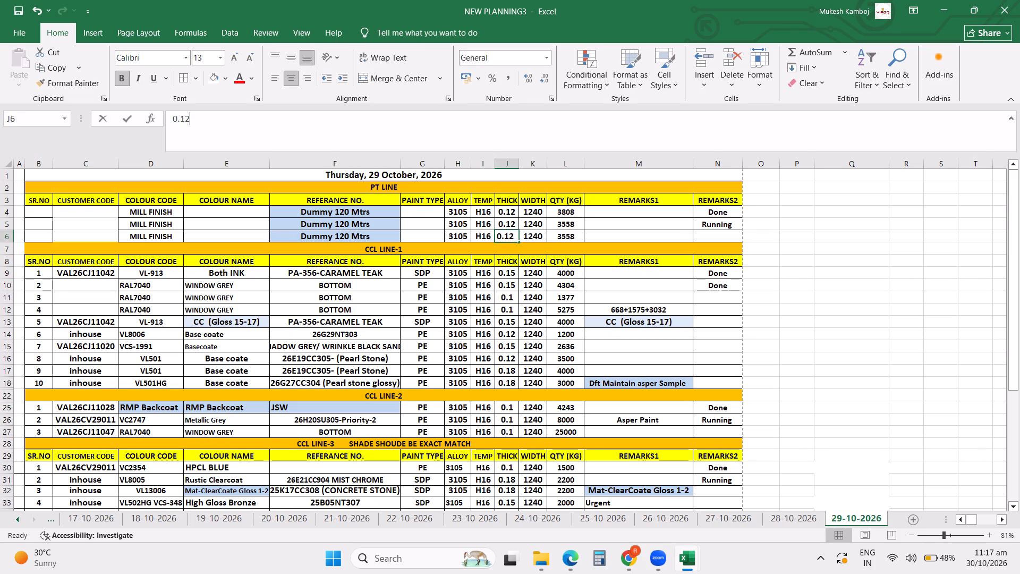
key("BackSpace")
key("BackSpace")
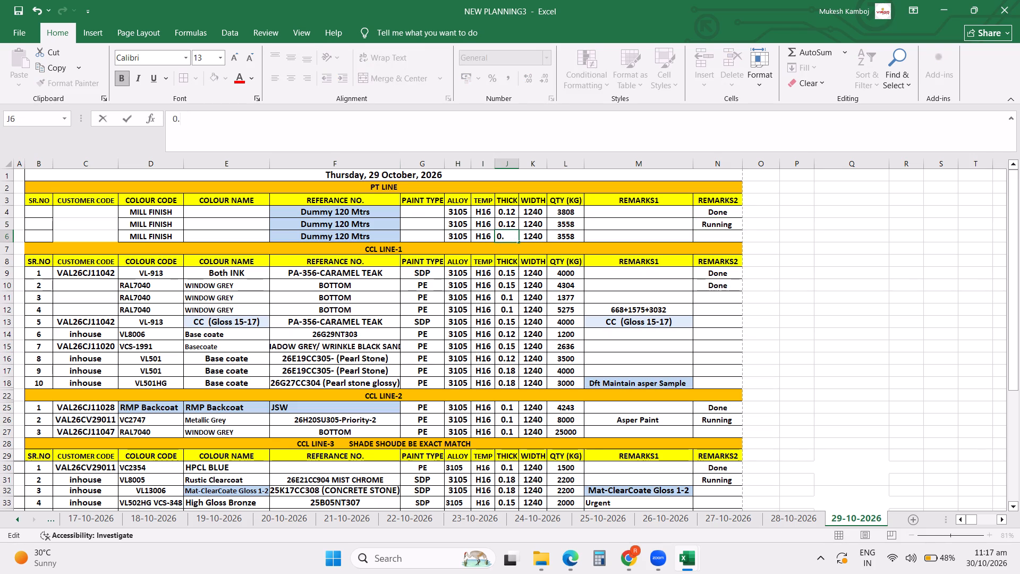
type("43")
left_click(529, 231)
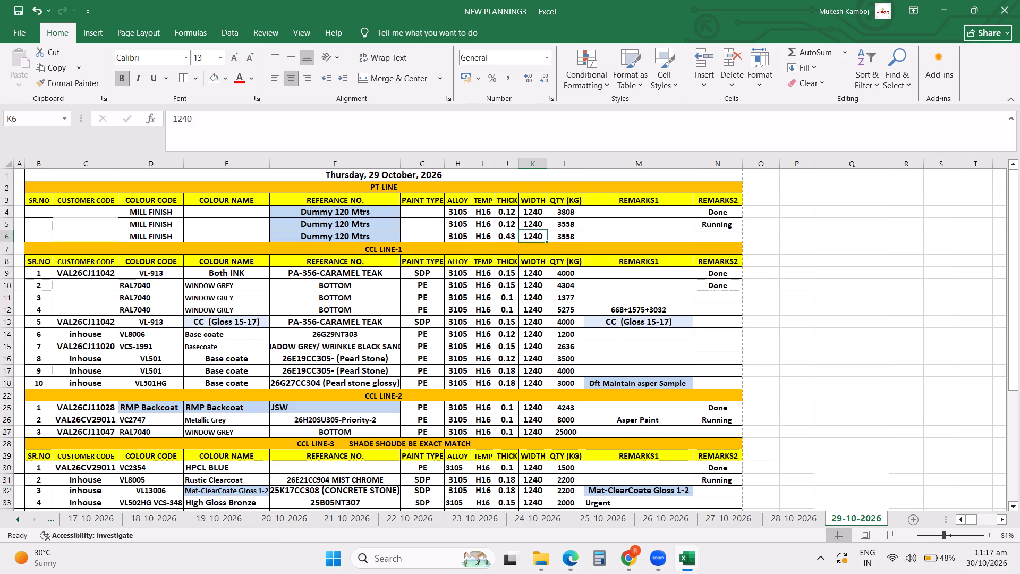
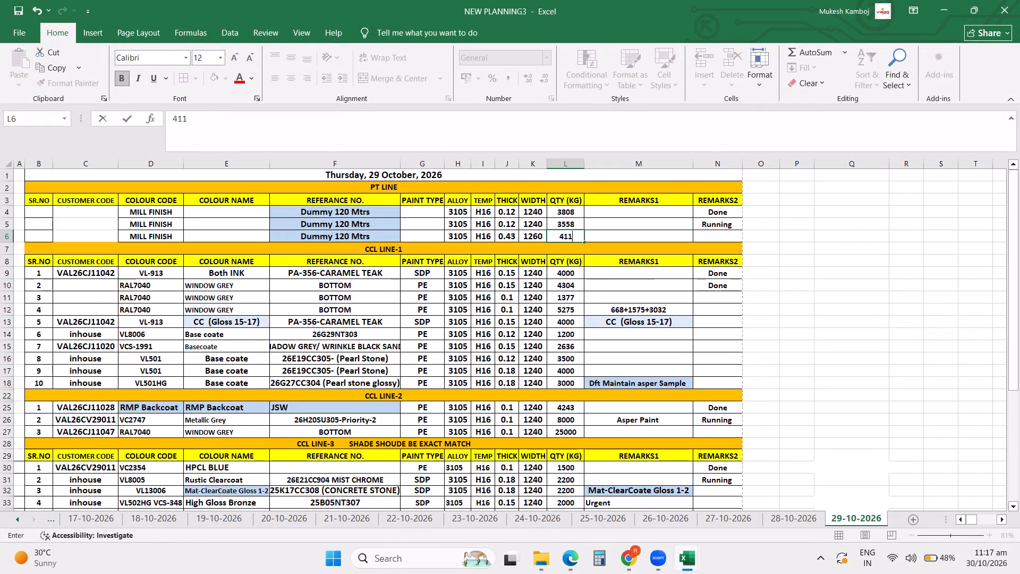
Set the quantity of the new MILL FINISH entry in row 6 to 4111 kg.
type("1")
key("Return")
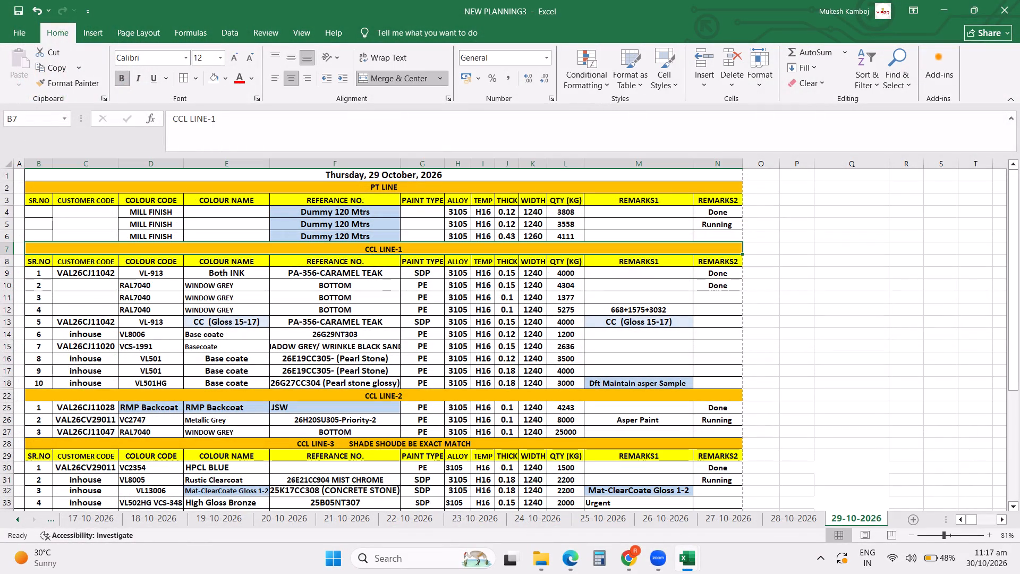
Hide rows 4 and 5 with the two earlier MILL FINISH entries in the PT LINE section.
left_click_drag(8, 214, 7, 223)
right_click(7, 223)
left_click(50, 422)
left_click(157, 413)
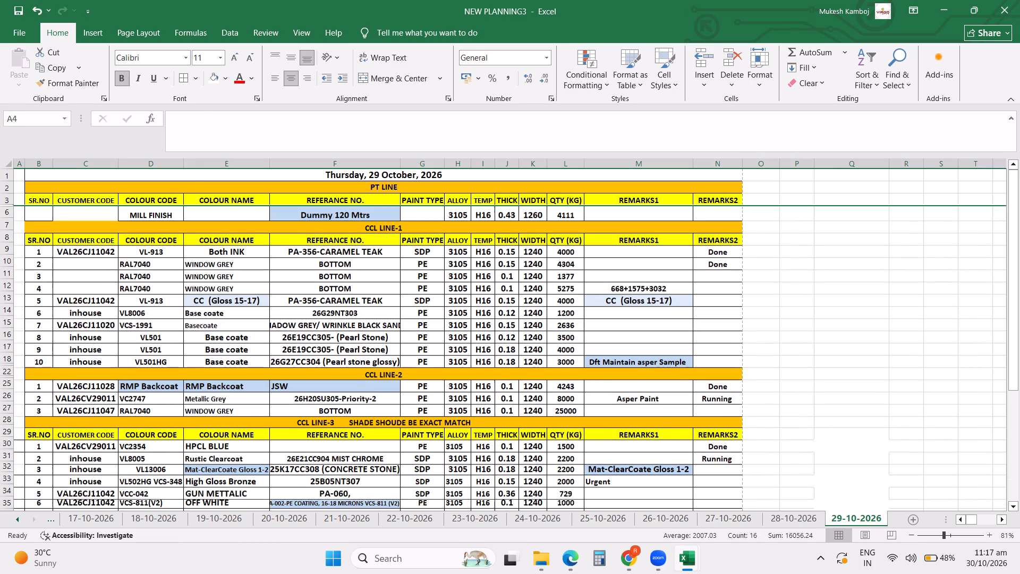
left_click(295, 294)
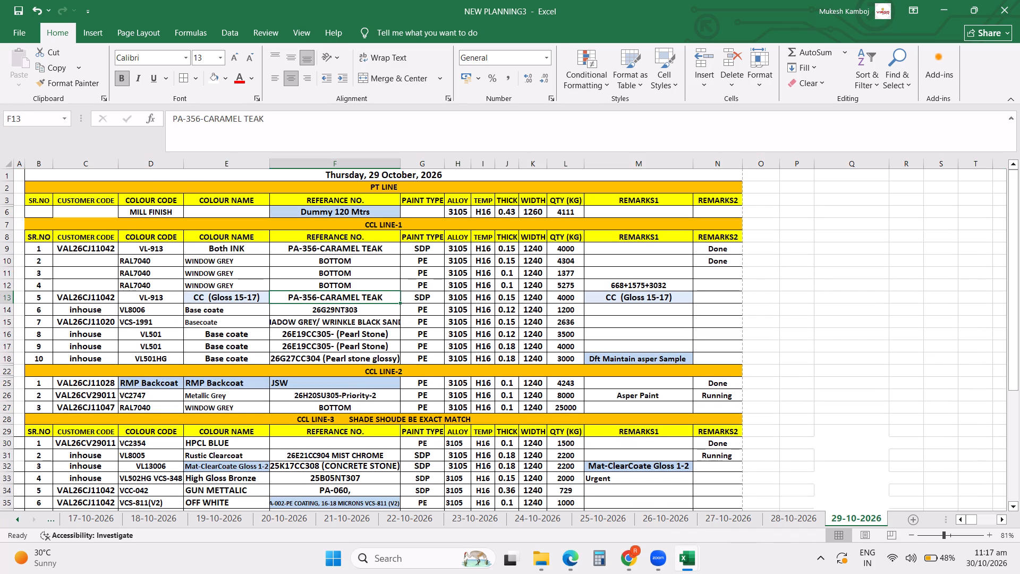
Select the PT LINE column headings and the MILL FINISH entry in row 6, from SR.NO through REMARKS1.
left_click_drag(40, 197, 678, 217)
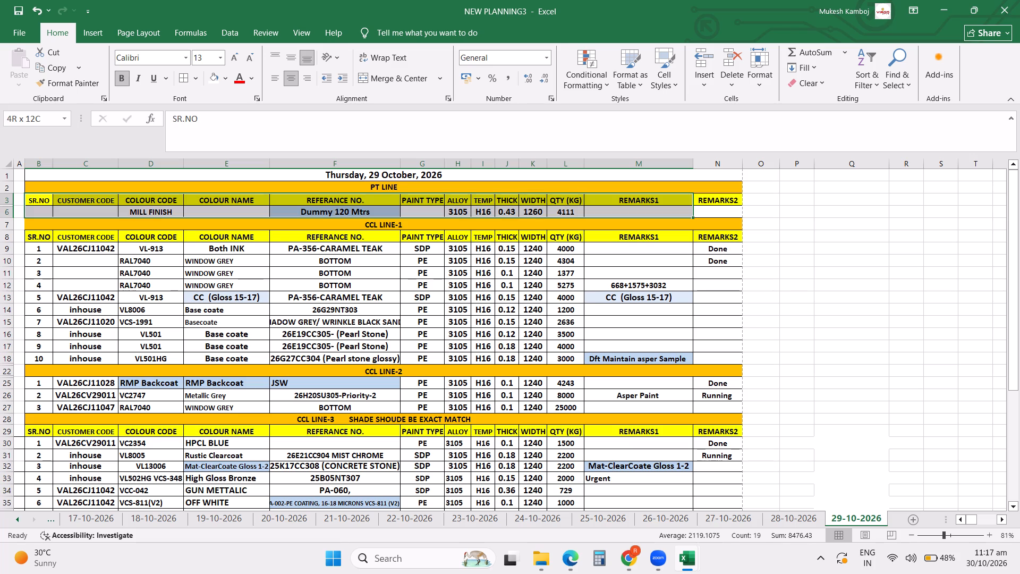
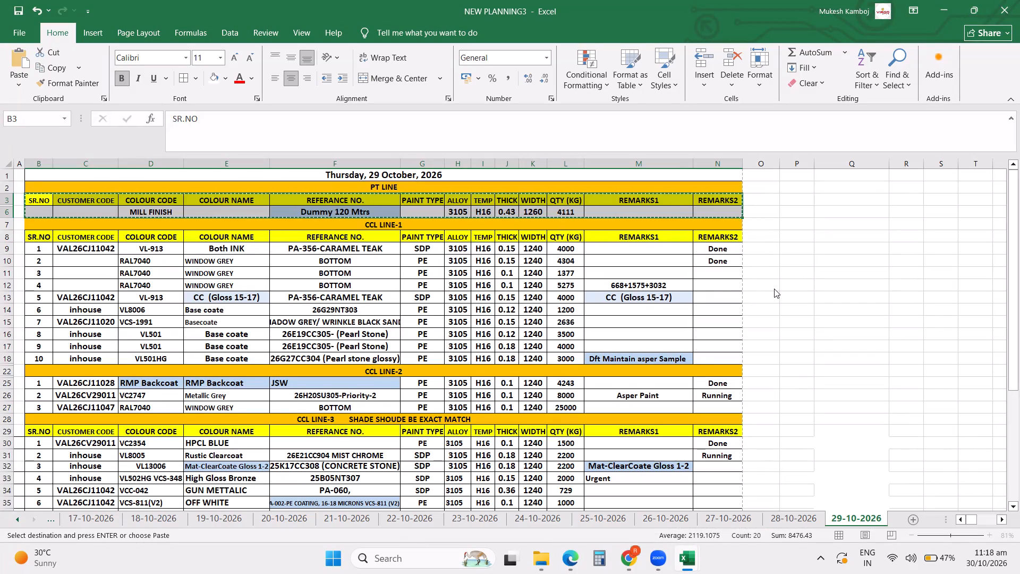
Save the planning workbook.
key("ctrl+s")
key("ctrl+s")
left_click(774, 289, "ctrl")
key("ctrl+s")
key("ctrl+s")
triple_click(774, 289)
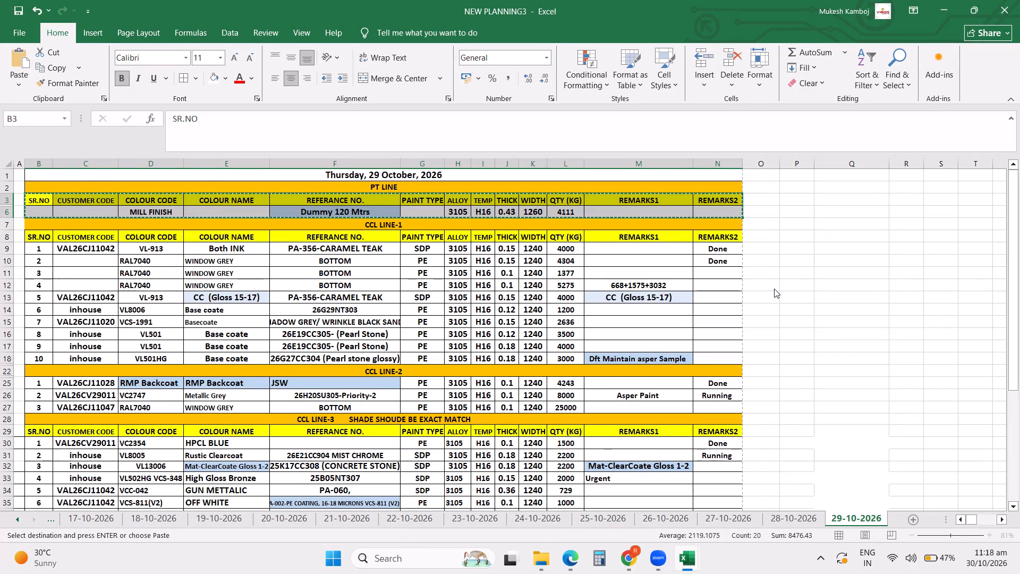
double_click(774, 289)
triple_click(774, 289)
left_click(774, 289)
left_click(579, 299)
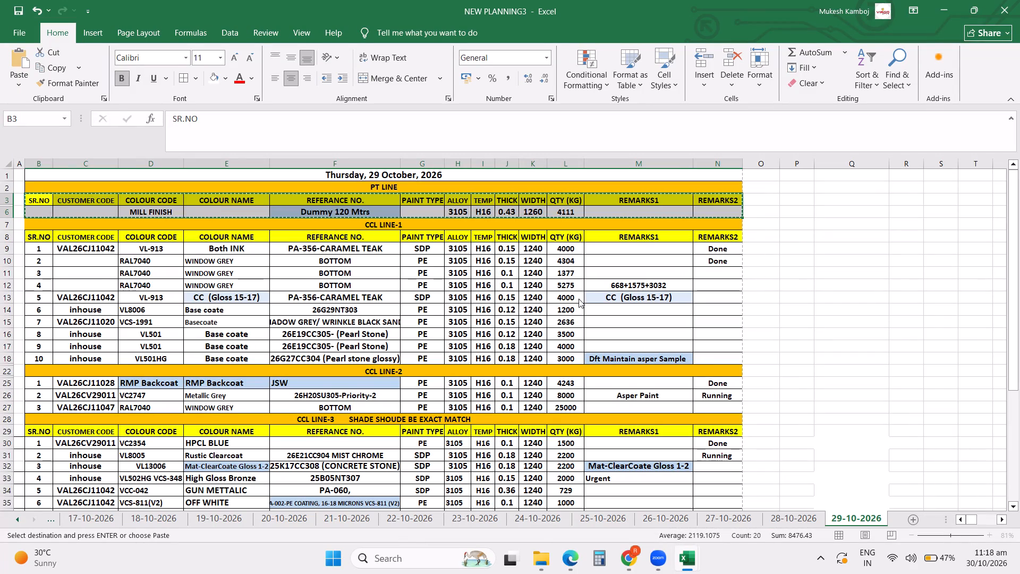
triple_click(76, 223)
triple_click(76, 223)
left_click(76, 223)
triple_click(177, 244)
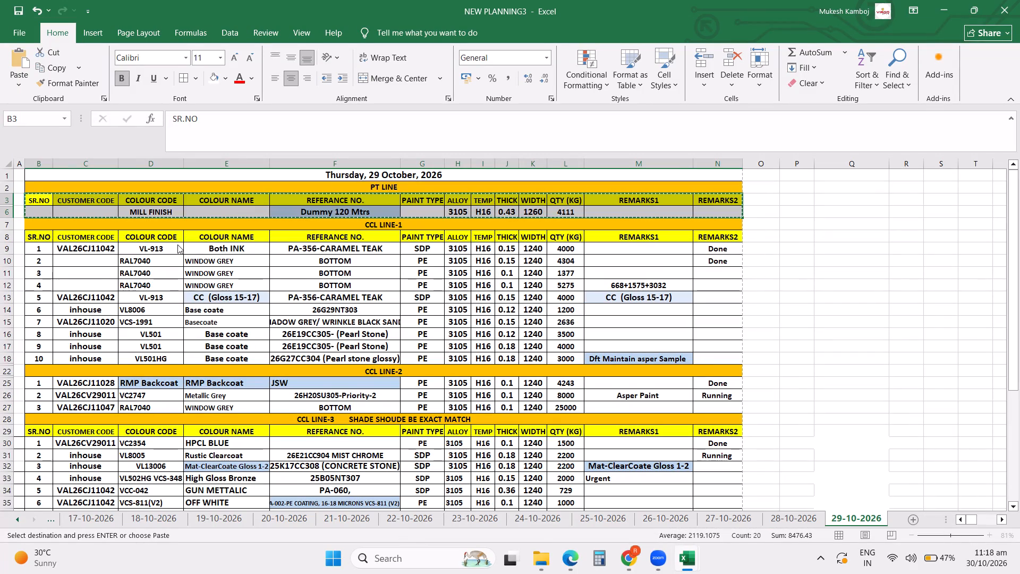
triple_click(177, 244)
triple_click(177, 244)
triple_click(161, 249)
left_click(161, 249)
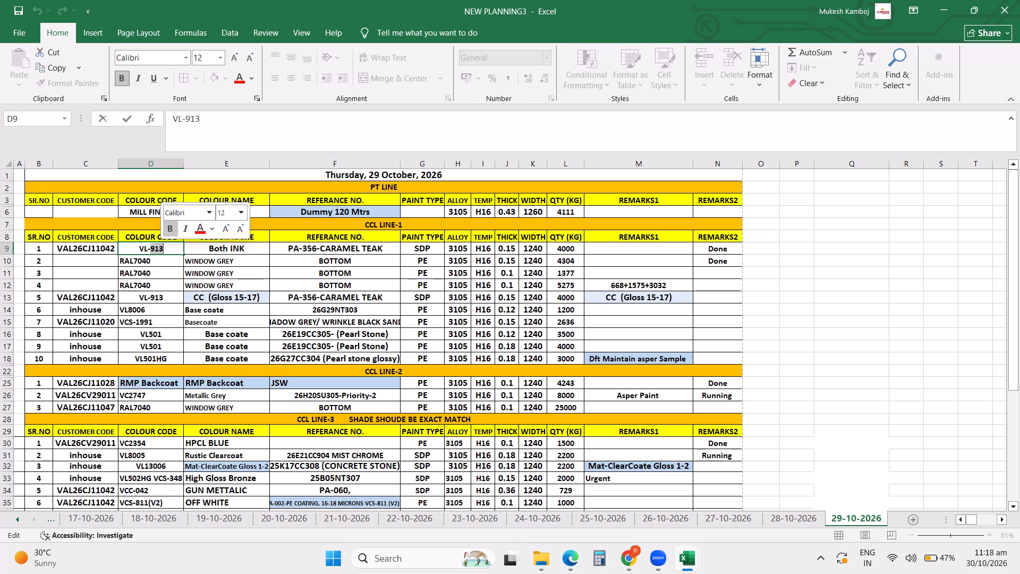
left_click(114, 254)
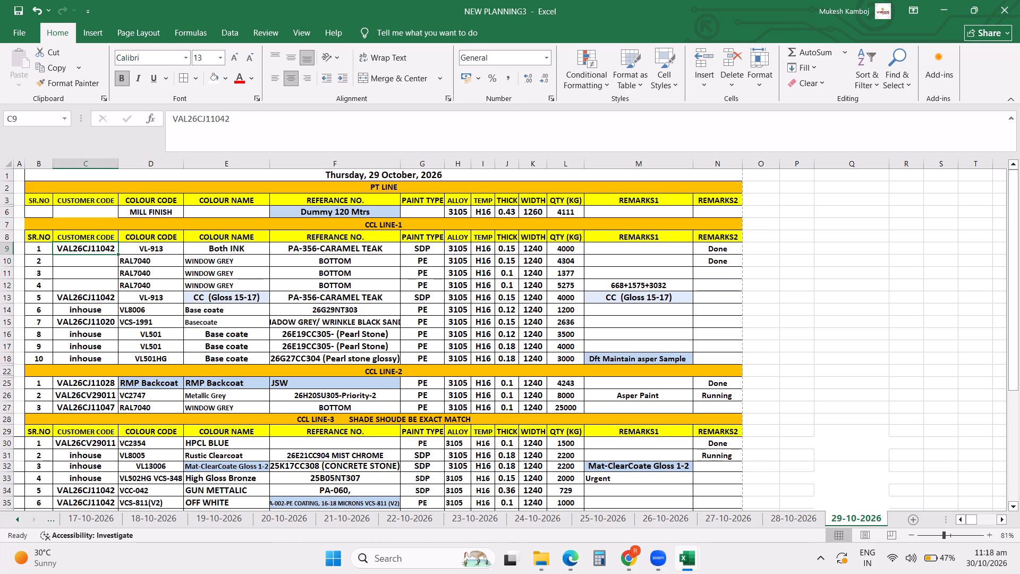
Unhide rows 4 and 5 with the two earlier MILL FINISH entries in the PT LINE section.
left_click_drag(11, 201, 7, 218)
right_click(7, 218)
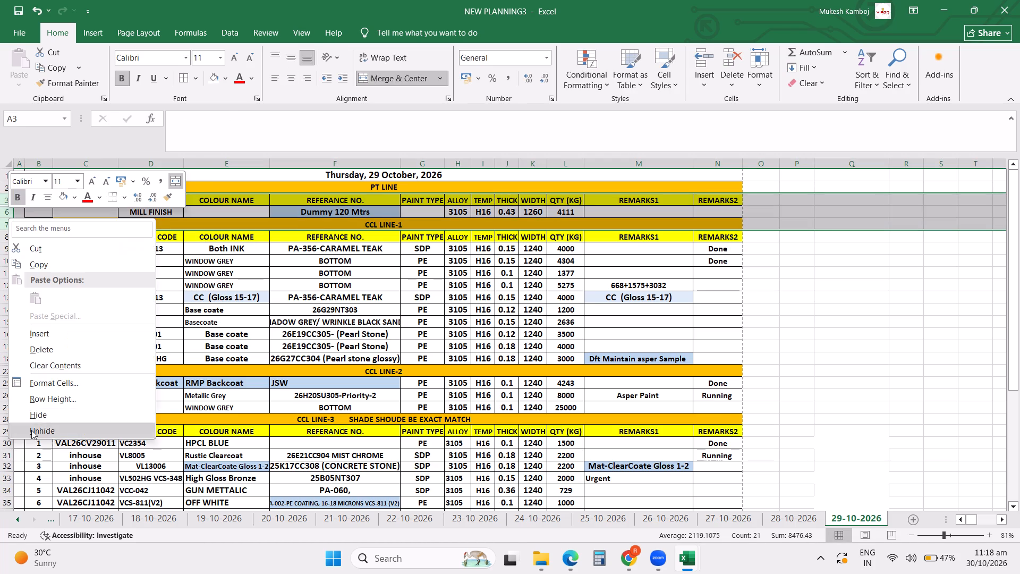
left_click(32, 431)
left_click(239, 391)
left_click(318, 320)
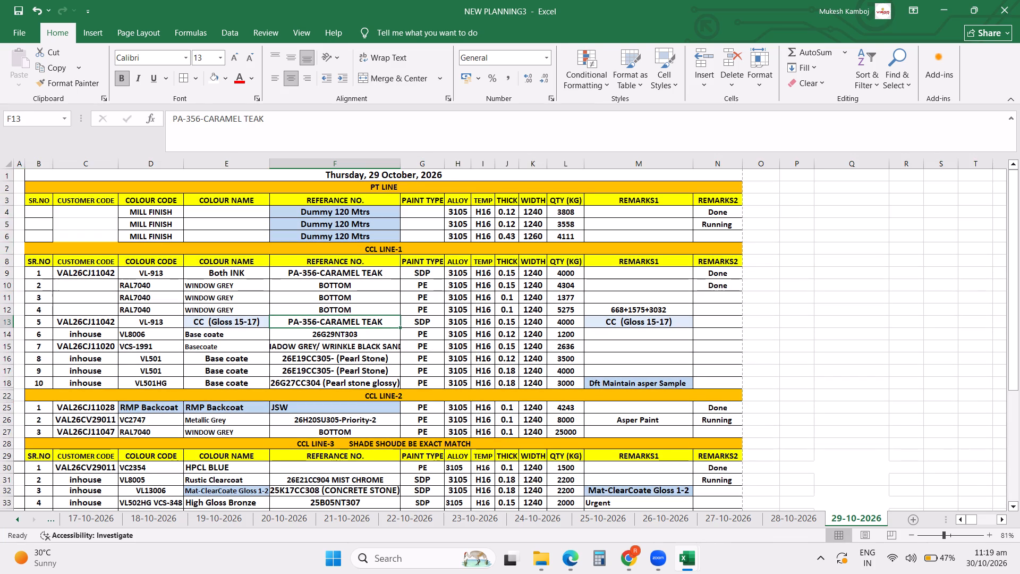
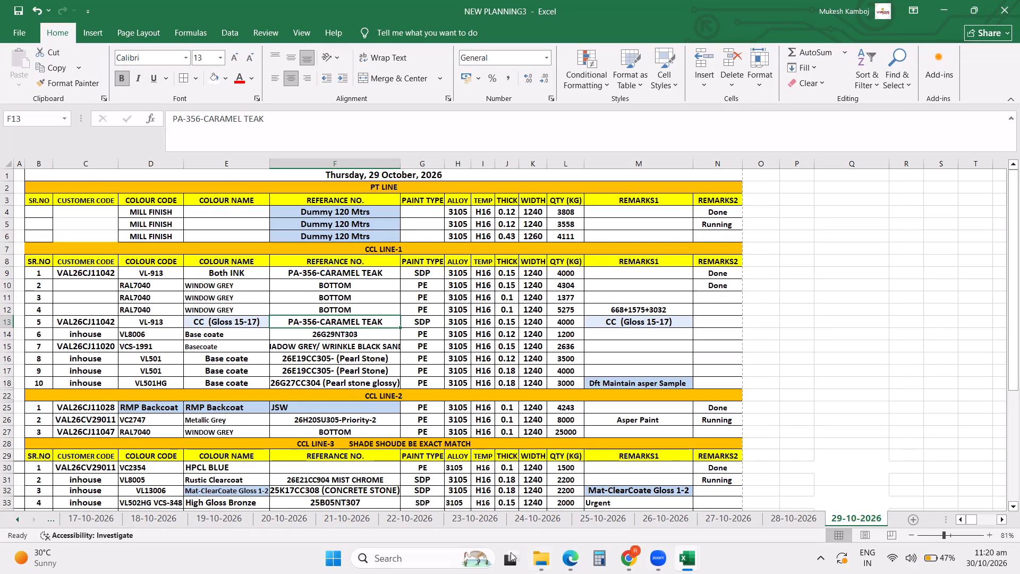
Save the planning workbook.
left_click(810, 379)
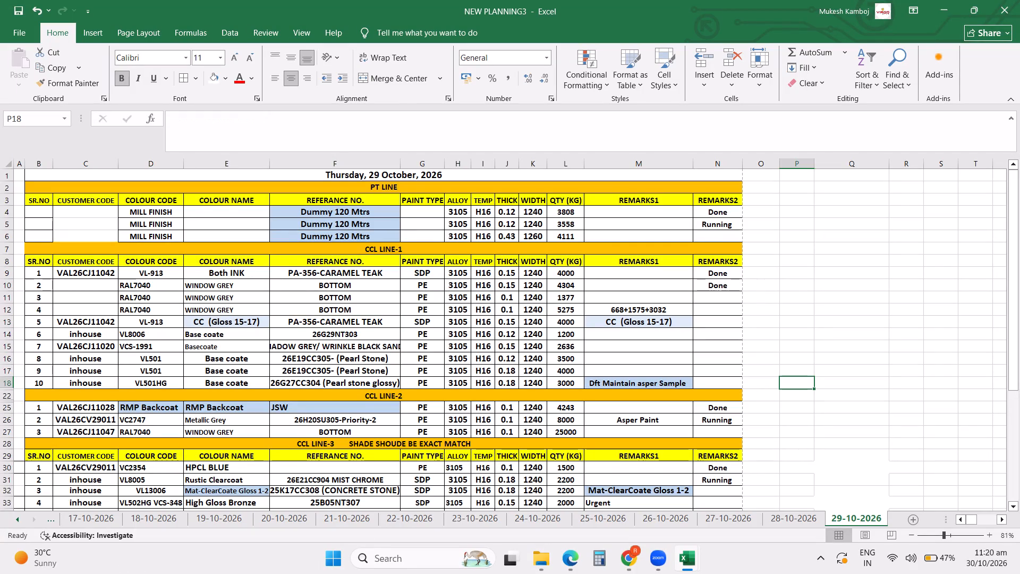
key("ctrl+s")
key("ctrl+s")
key("ctrl+s")
left_click(783, 382)
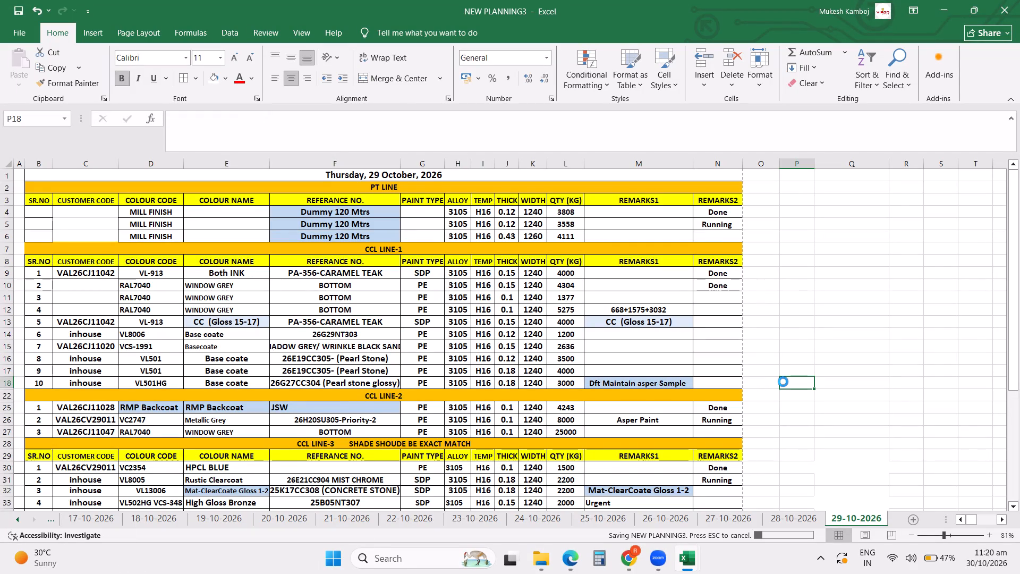
Enter the REMARKS2 status Next Plan for the third MILL FINISH entry (0.43 x 1260, 4111 kg) in the PT LINE section.
scroll(783, 382, "down", 2)
scroll(783, 382, "up", 2)
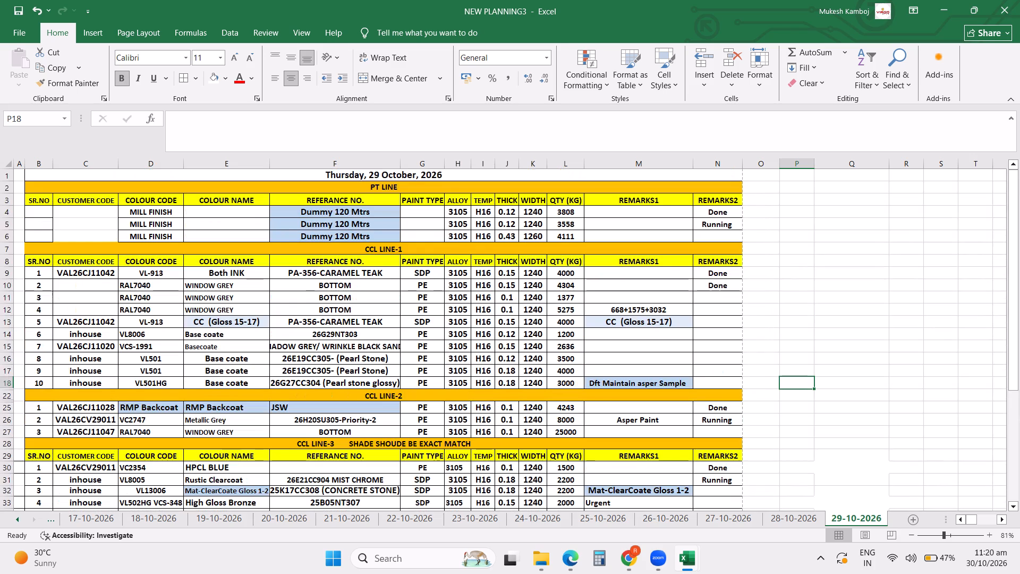
left_click(603, 336)
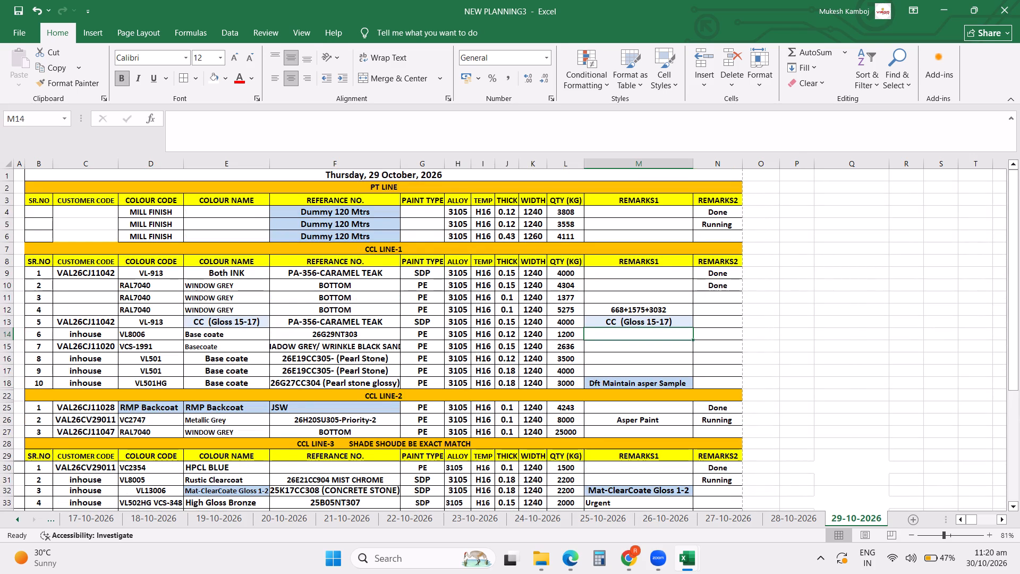
left_click(707, 238)
type("ne")
key("BackSpace")
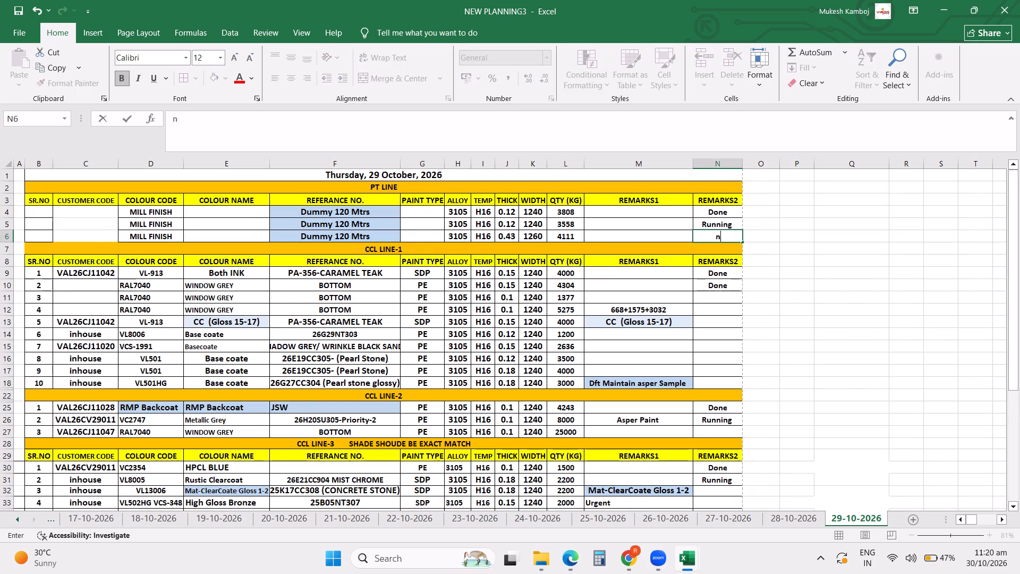
key("BackSpace")
type("Ext")
key("space")
key("BackSpace")
key("BackSpace")
key("BackSpace")
key("BackSpace")
type("Next Plan")
key("Return")
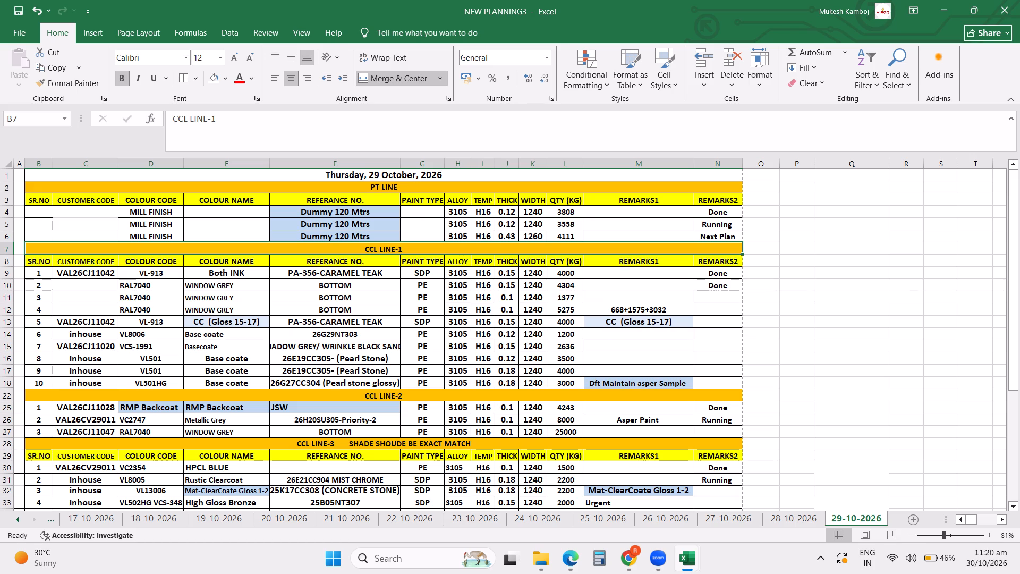
In CCL LINE-1 REMARKS2, mark serial 3 (RAL7040 WINDOW GREY) as Done and serial 5 (VL-913 CC Gloss 15-17) as Running.
left_click(725, 293)
key("d")
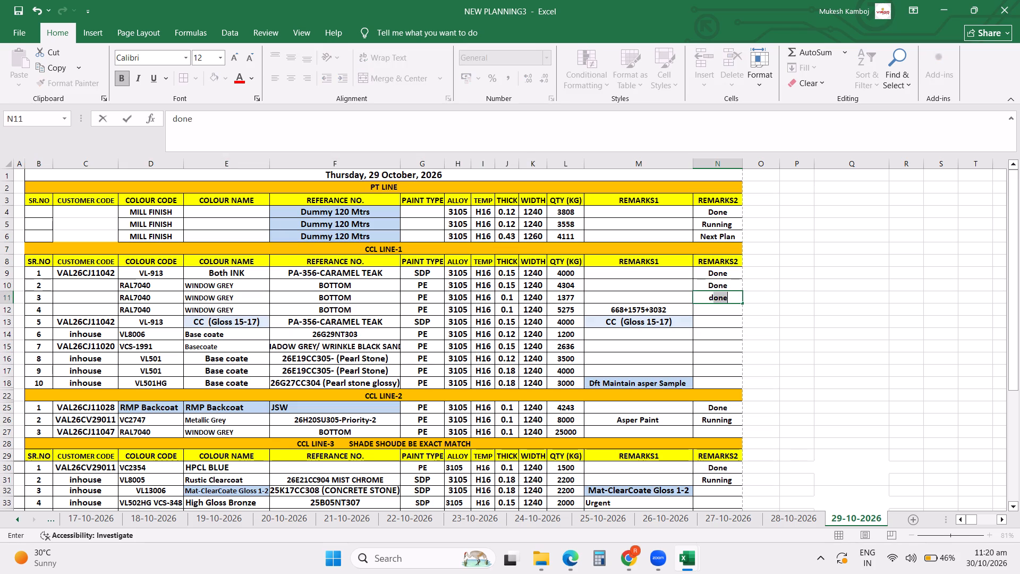
key("Down")
key("Down")
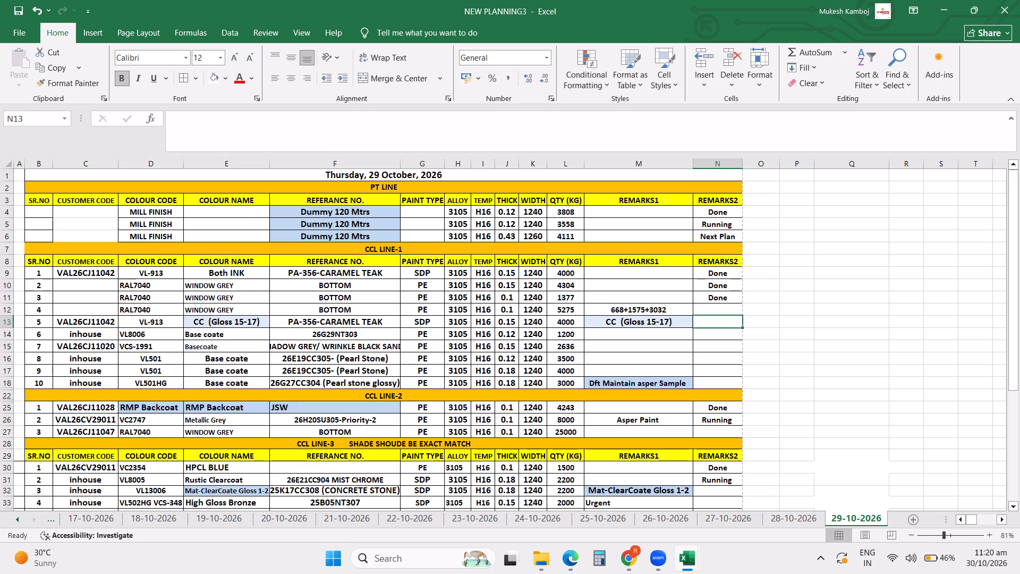
key("shift+r")
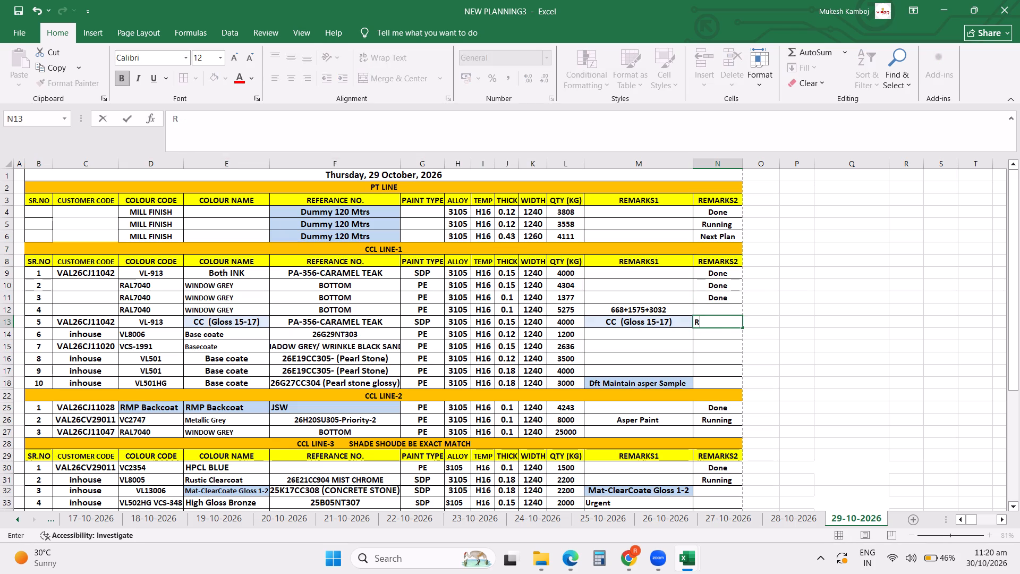
key("u")
key("Down")
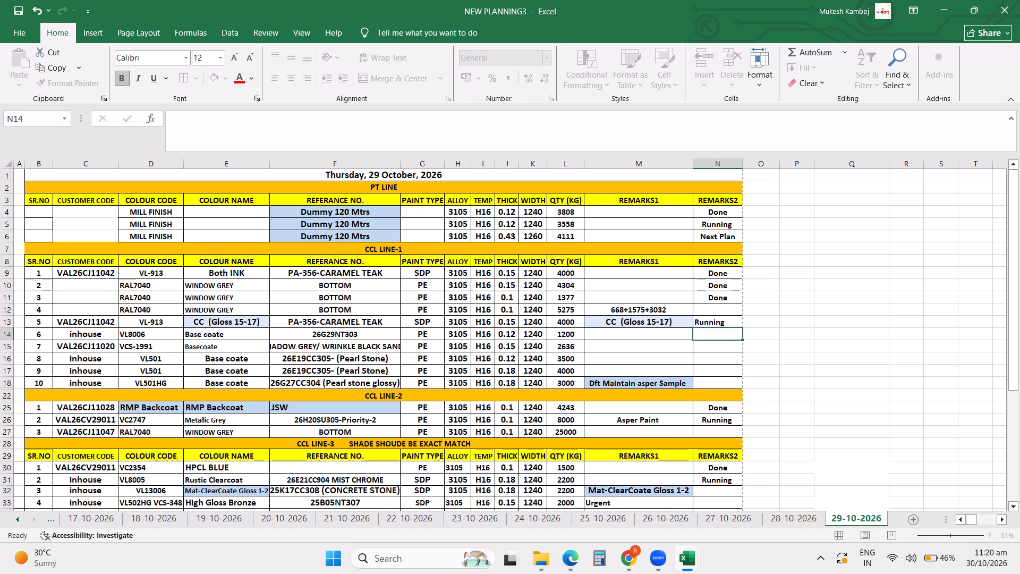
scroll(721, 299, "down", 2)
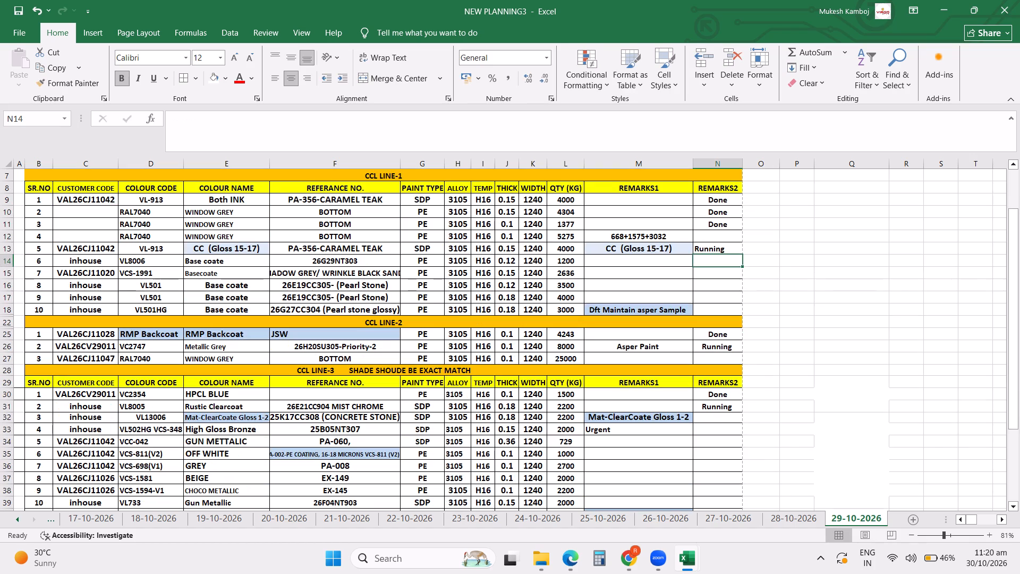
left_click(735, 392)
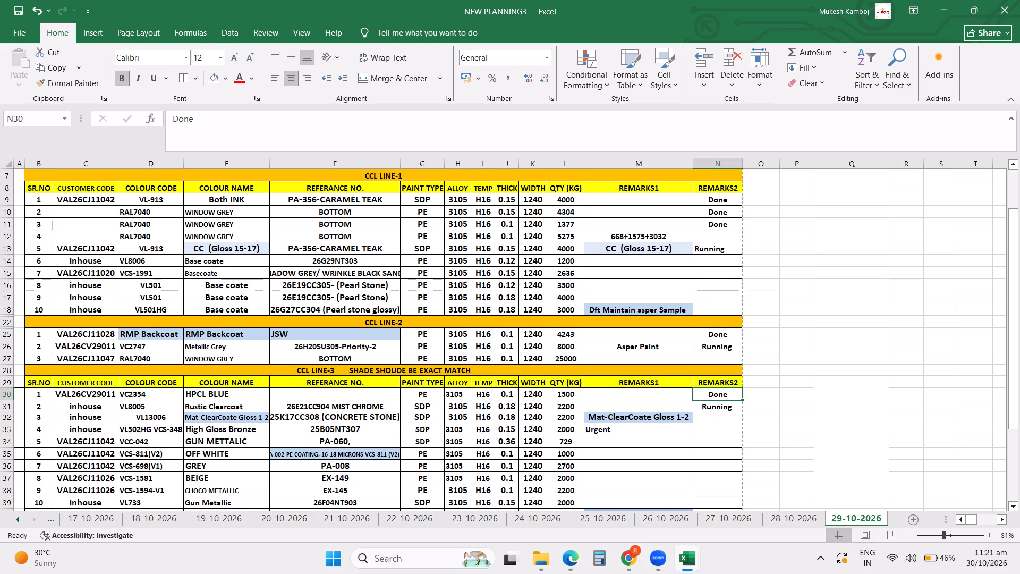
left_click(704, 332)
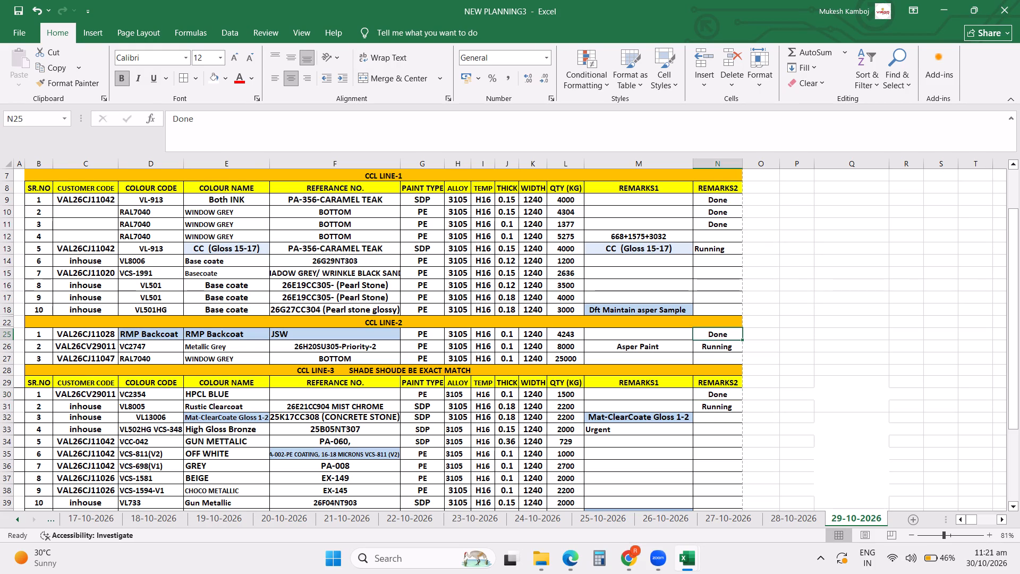
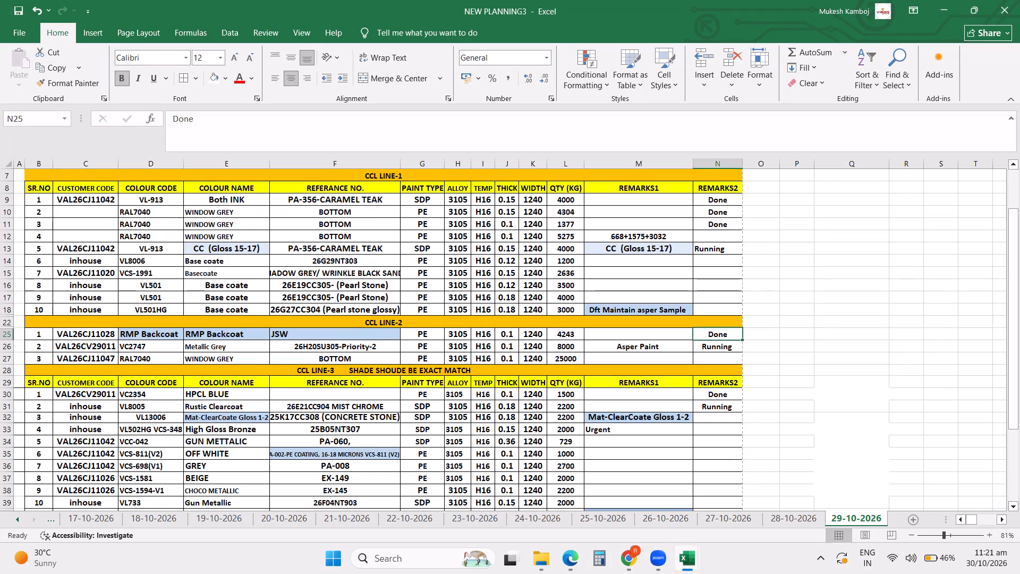
Duplicate the VC2747 Metallic Grey entry in CCL LINE-2 into a new row below, with quantities 4852 for the original and 4500 for the copy.
left_click(6, 360)
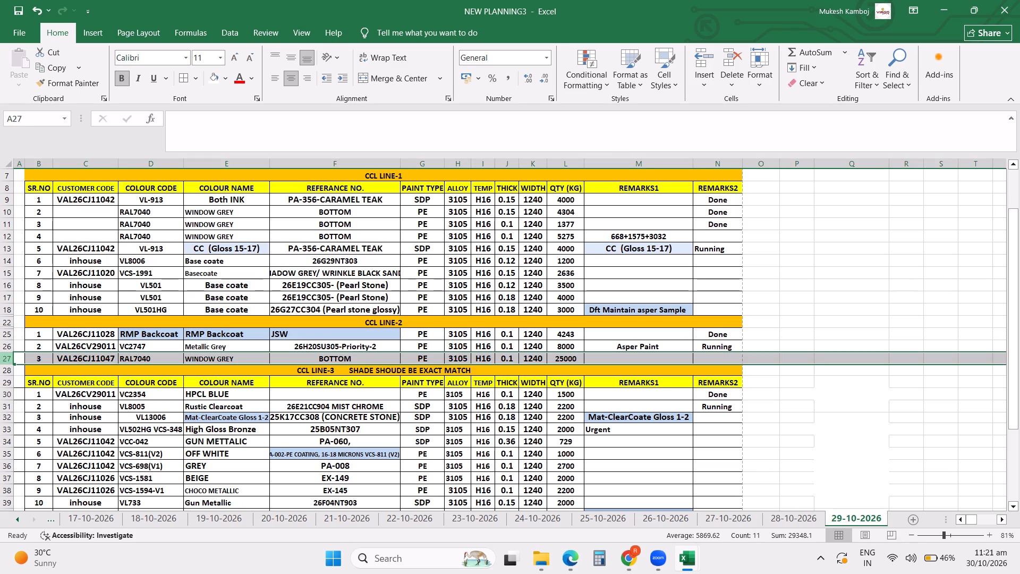
key("ctrl+shift+equal")
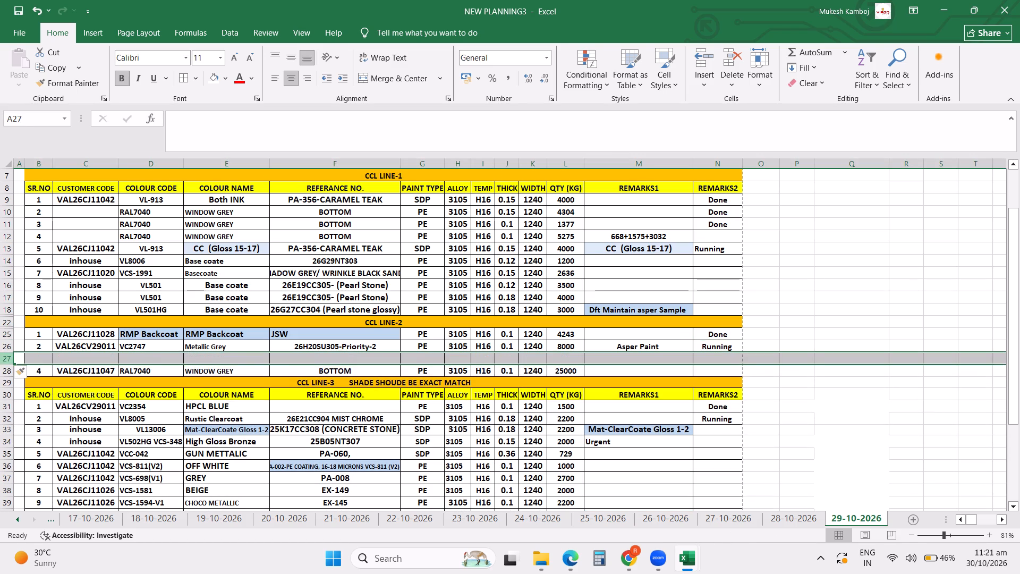
key("ctrl+d")
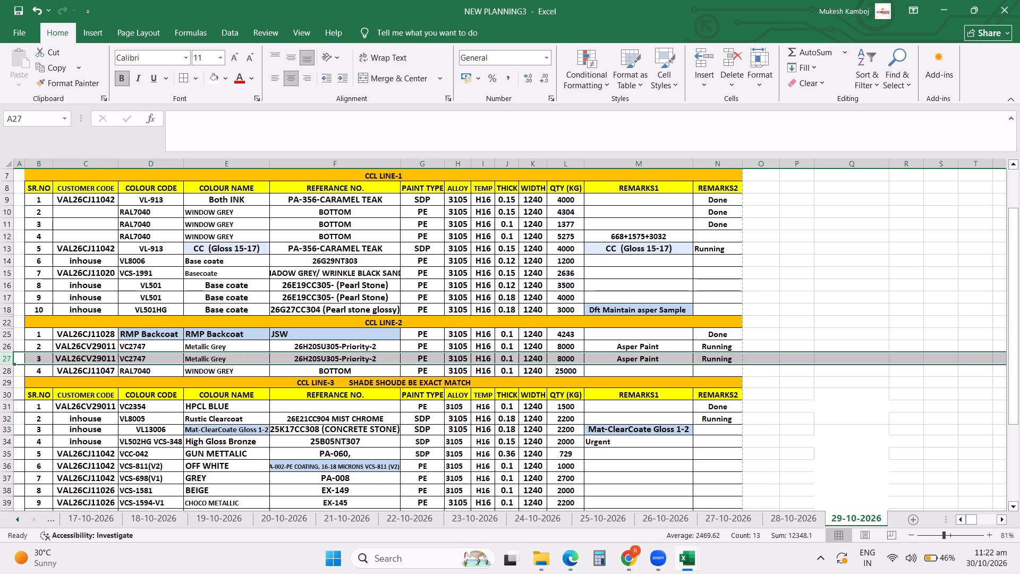
left_click(564, 347)
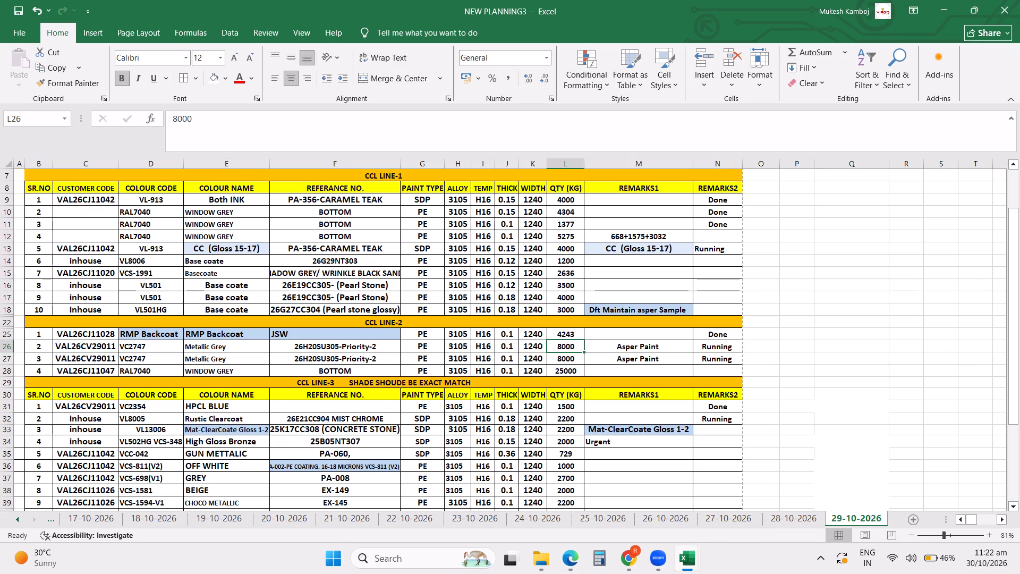
type("4852")
key("Return")
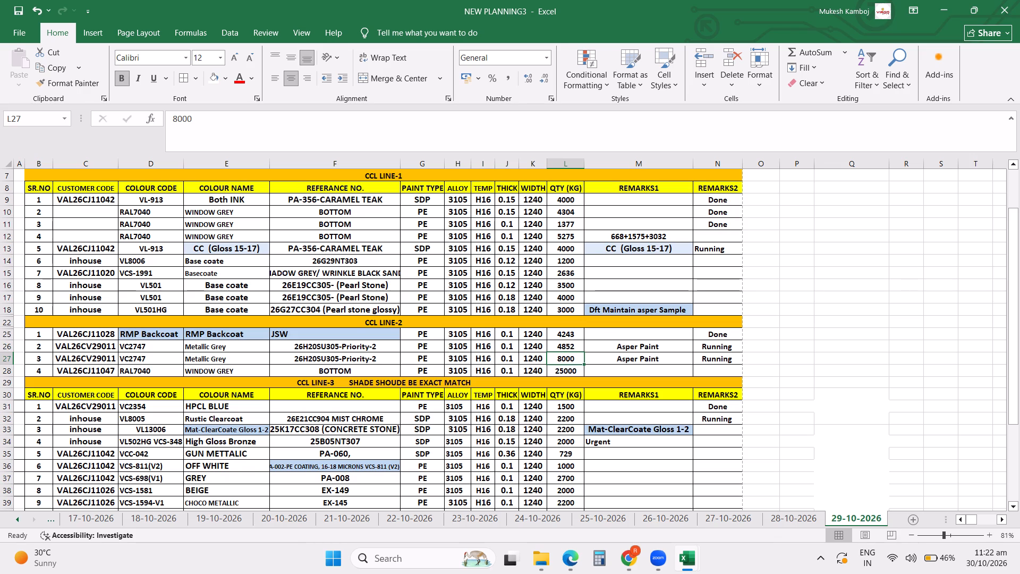
type("4500")
key("Right")
Mark serial 2 (VC2747 Metallic Grey, 4852 kg) in CCL LINE-2 as Done in REMARKS2.
key("Right")
key("Right")
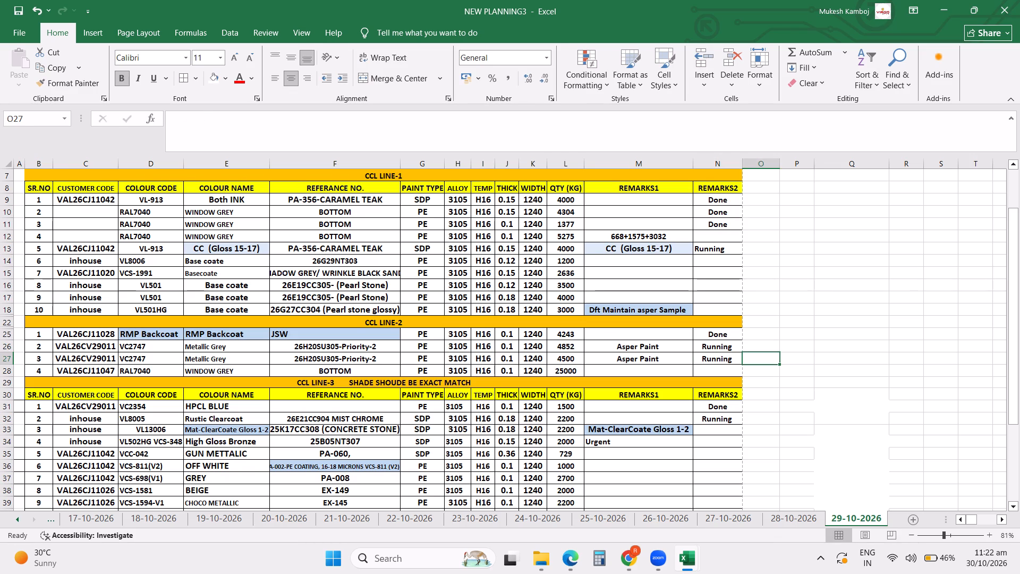
key("Up")
key("Left")
key("d")
key("Down")
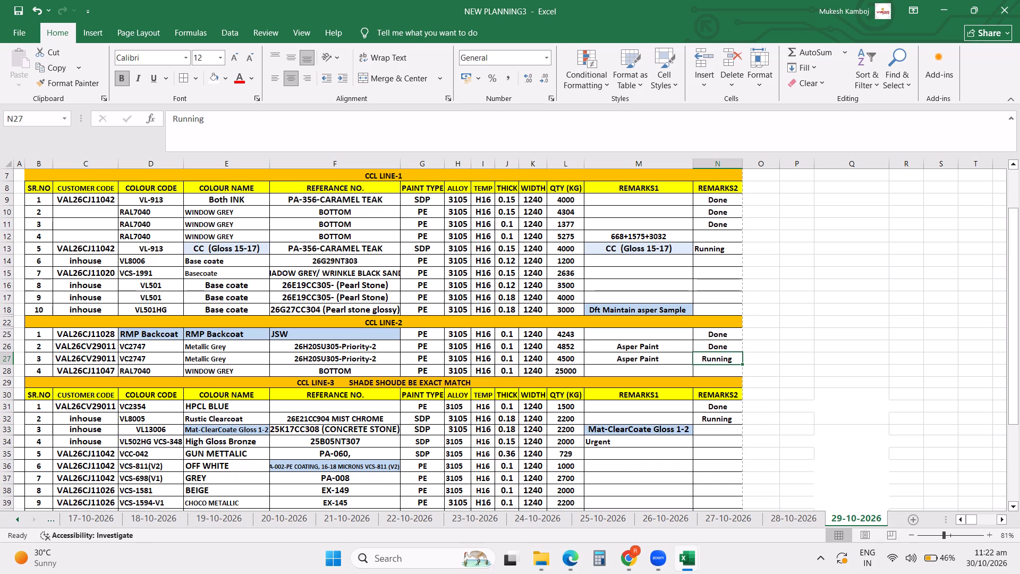
In CCL LINE-3 REMARKS2, mark serial 2 (VL8005 Rustic Clearcoat) as Done and serial 3 (VL13006) as shadeout.
scroll(634, 394, "down", 1)
left_click(705, 368)
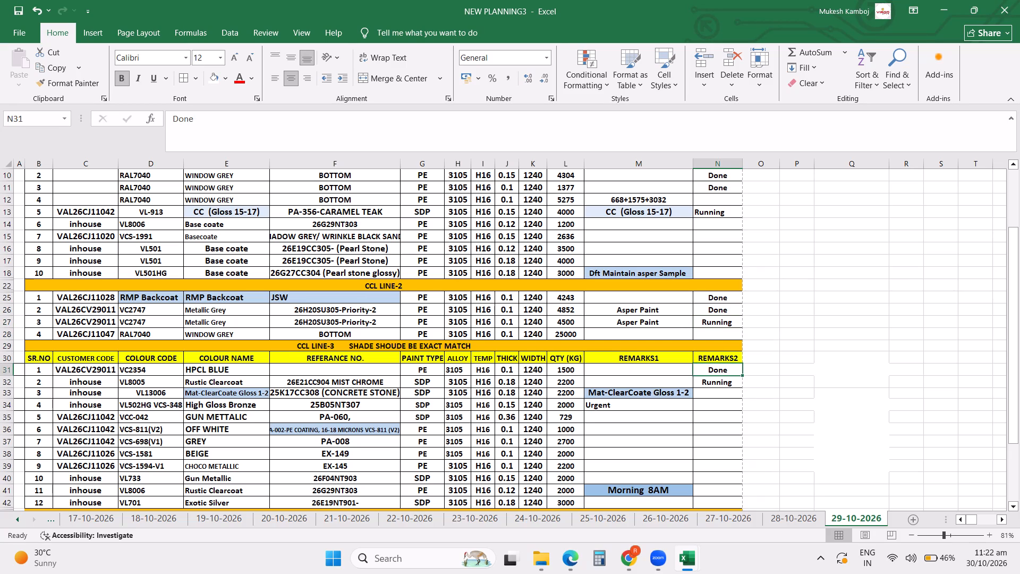
key("Down")
key("d")
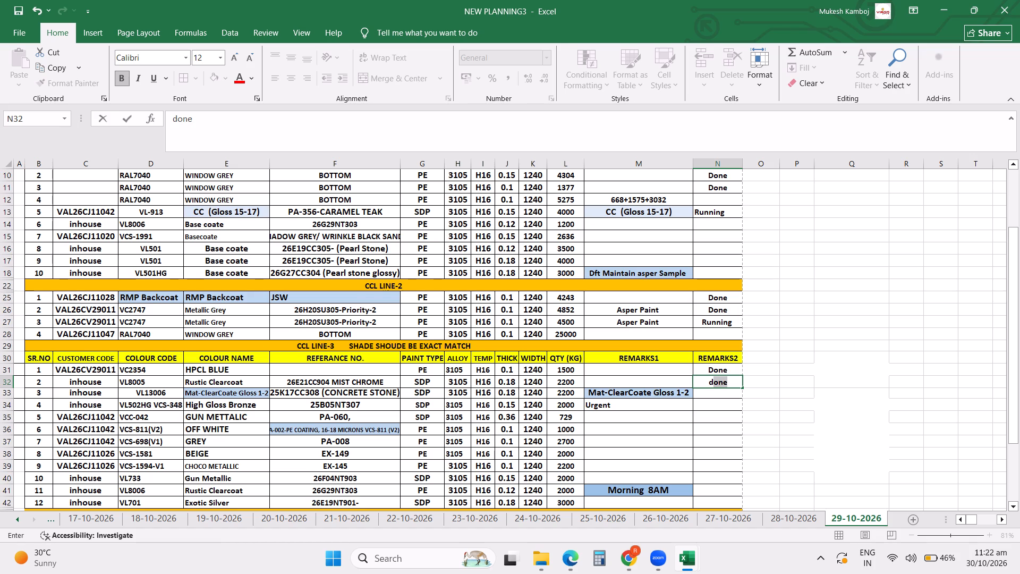
key("Down")
type("sh")
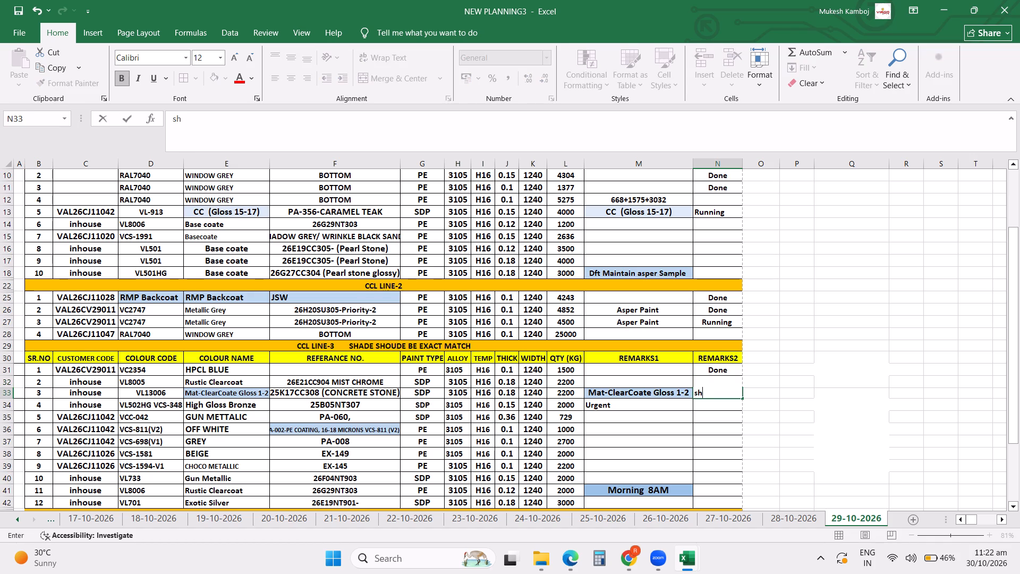
type("ade")
type("out")
key("Return")
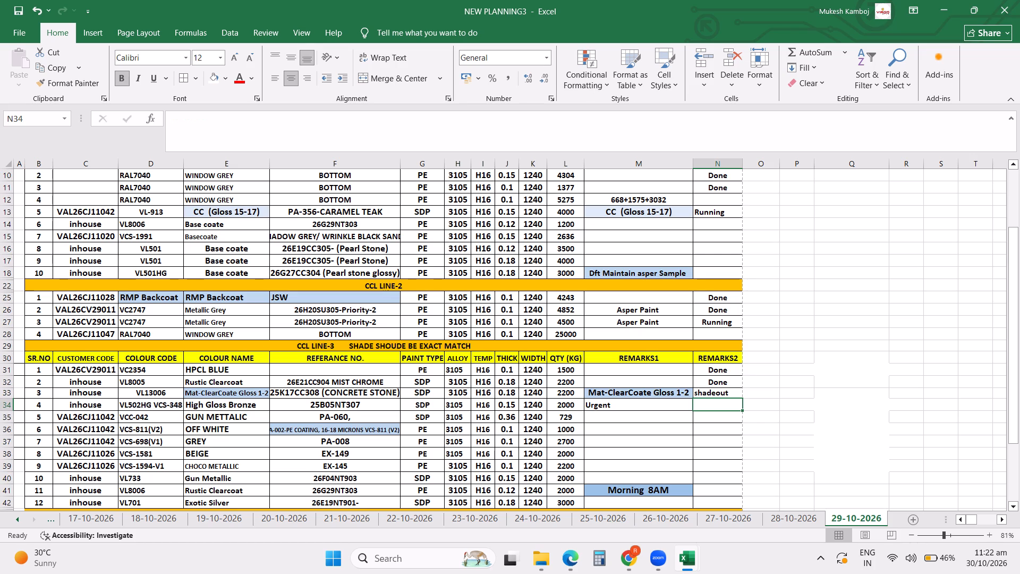
In CCL LINE-3 REMARKS2, mark serial 4 (High Gloss Bronze) as Done and serial 6 (VCS-811(V2) OFF WHITE) as shadout.
key("d")
key("Down")
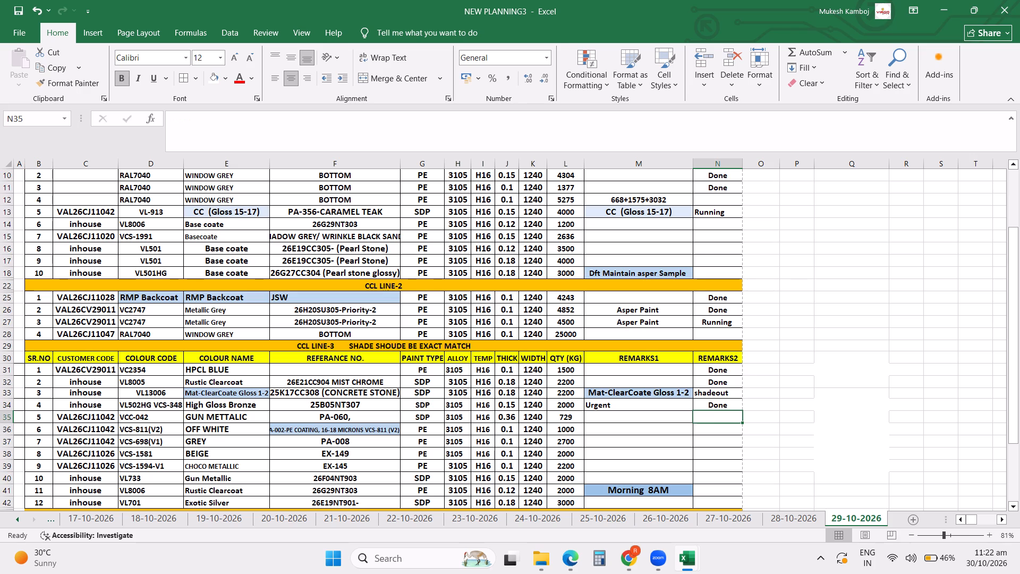
key("Down")
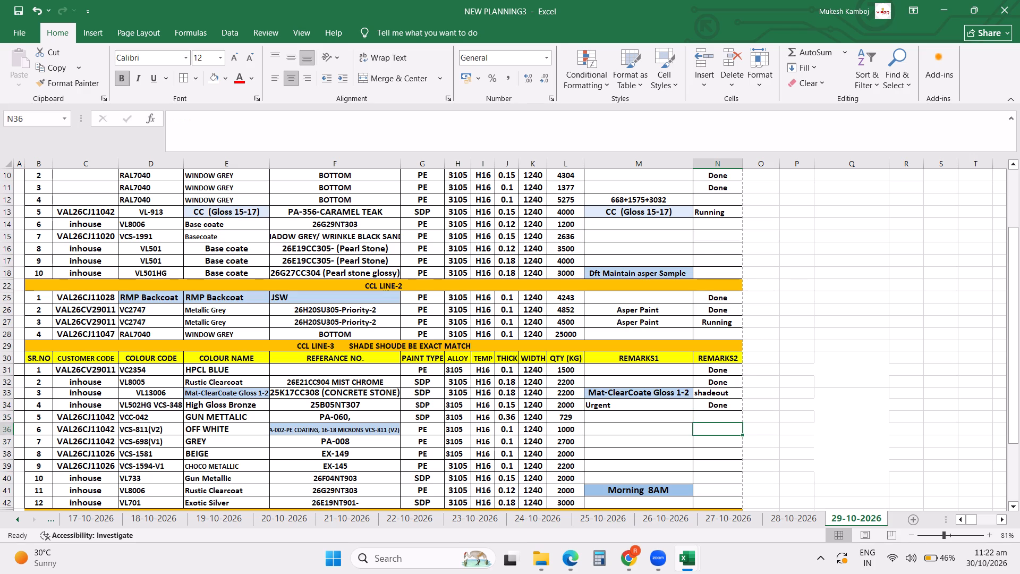
key("s")
type("had")
type("out")
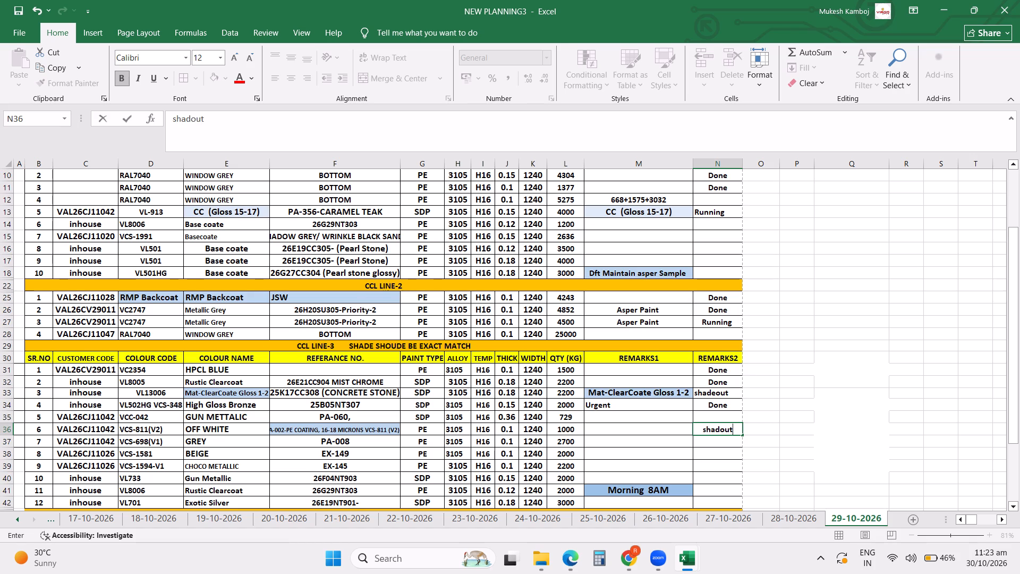
key("Return")
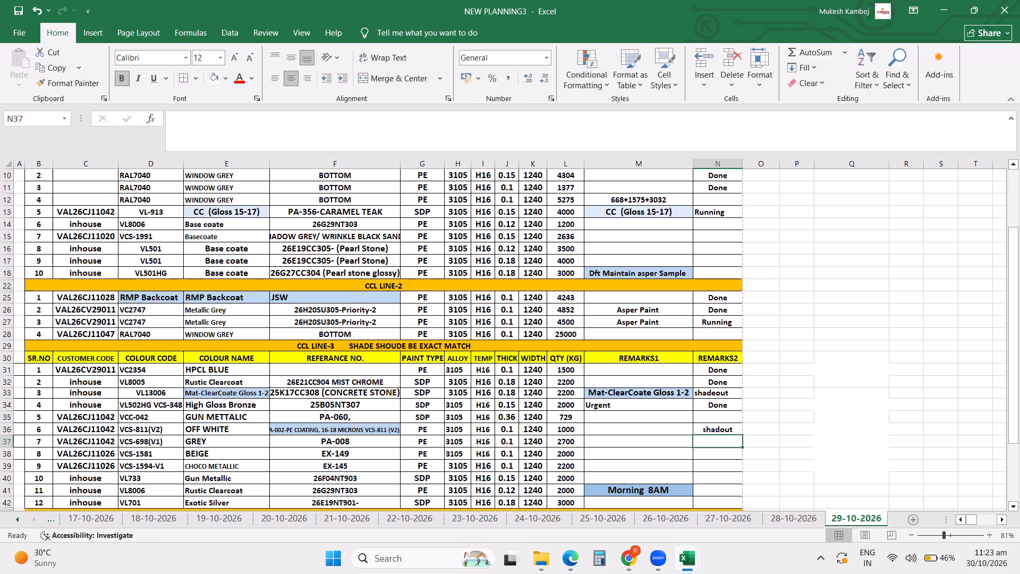
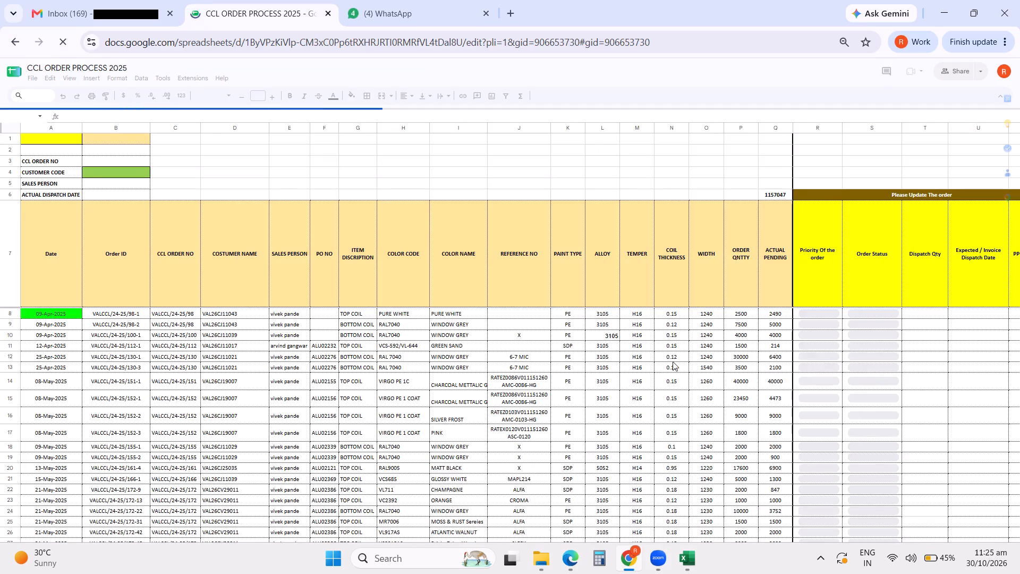
In the CCL ORDER PROCESS 2025 Google Sheet, examine the most recent October 2026 entries at the end of the ORDER UPDATE list.
scroll(717, 347, "down", 20)
scroll(717, 347, "down", 20)
scroll(717, 347, "down", 9)
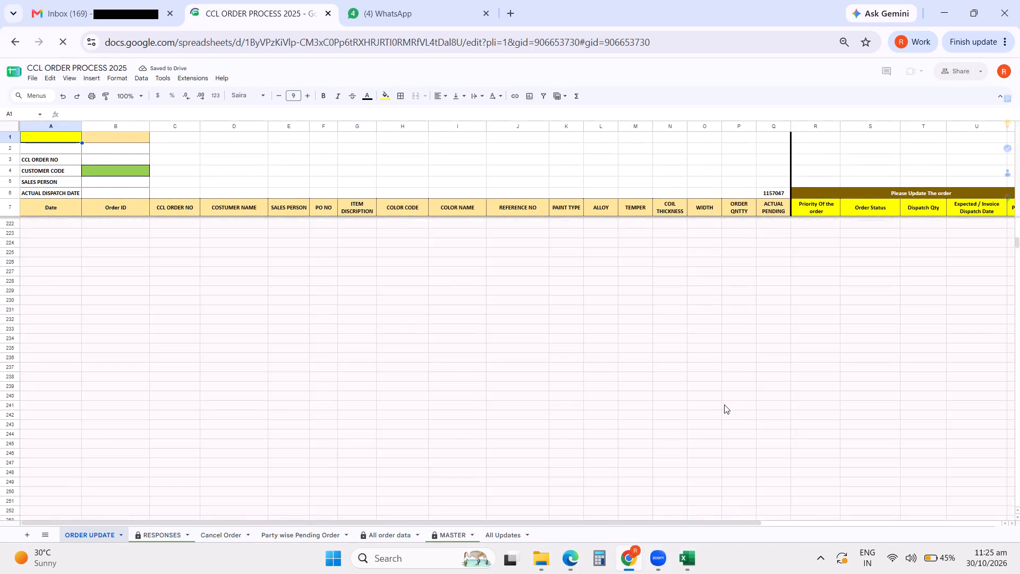
scroll(724, 404, "up", 14)
scroll(724, 404, "down", 17)
scroll(724, 404, "down", 4)
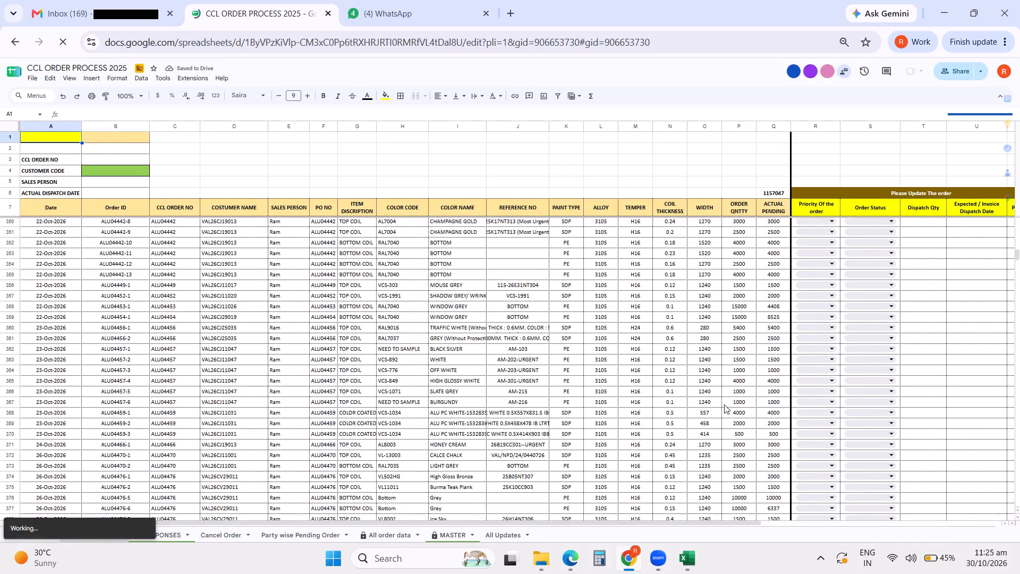
scroll(724, 404, "down", 3)
scroll(724, 404, "up", 2)
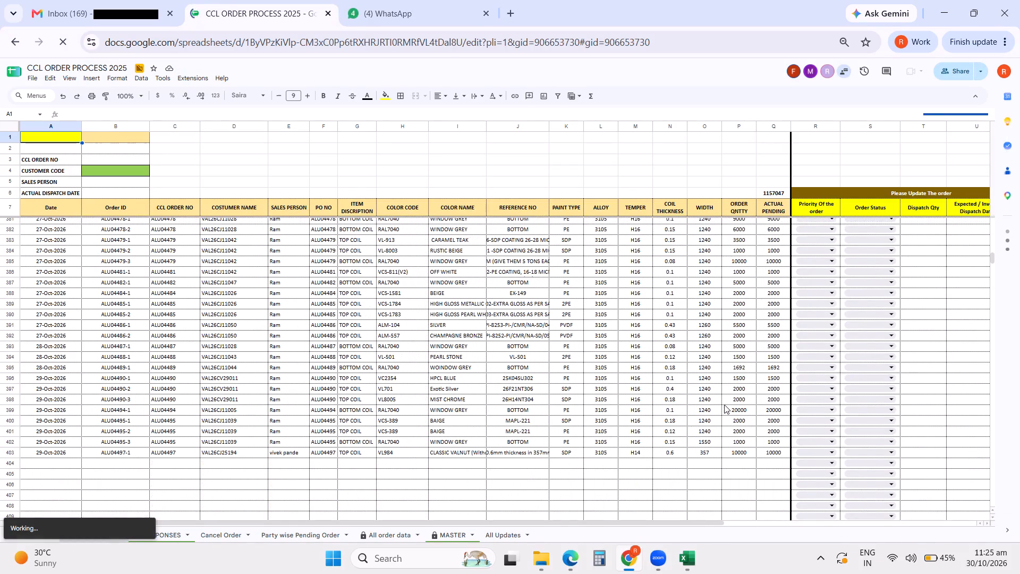
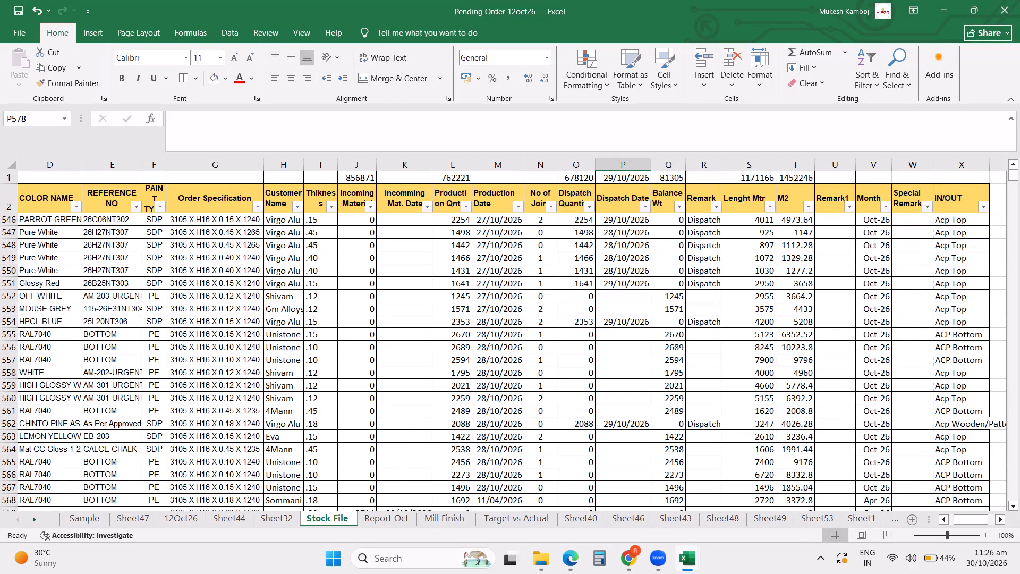
In the Stock File sheet, filter Dispatch Date to 29 October 2026 to review those dispatches, and clear the filter again.
left_click(643, 206)
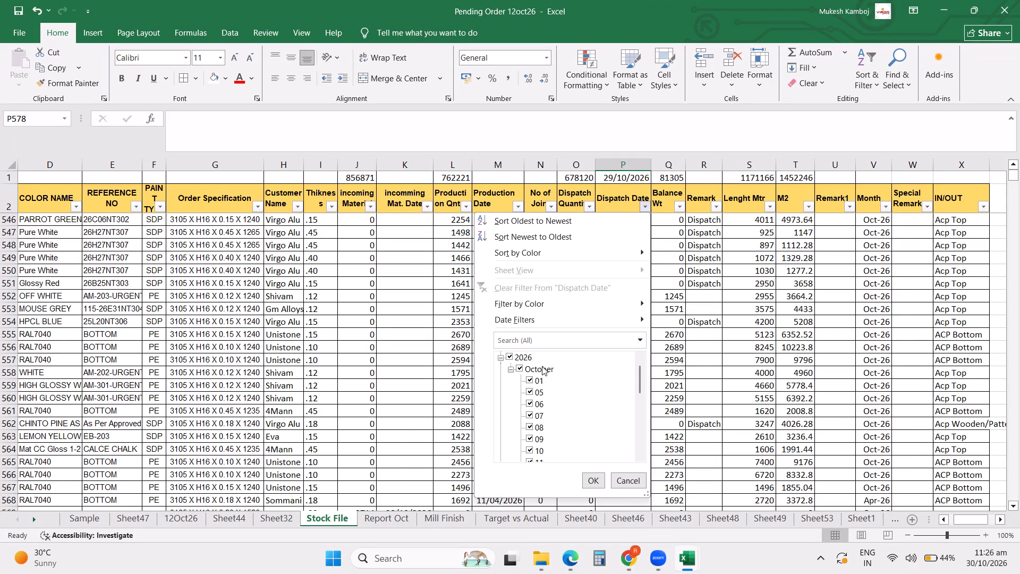
left_click(541, 366)
scroll(570, 402, "down", 13)
left_click(538, 437)
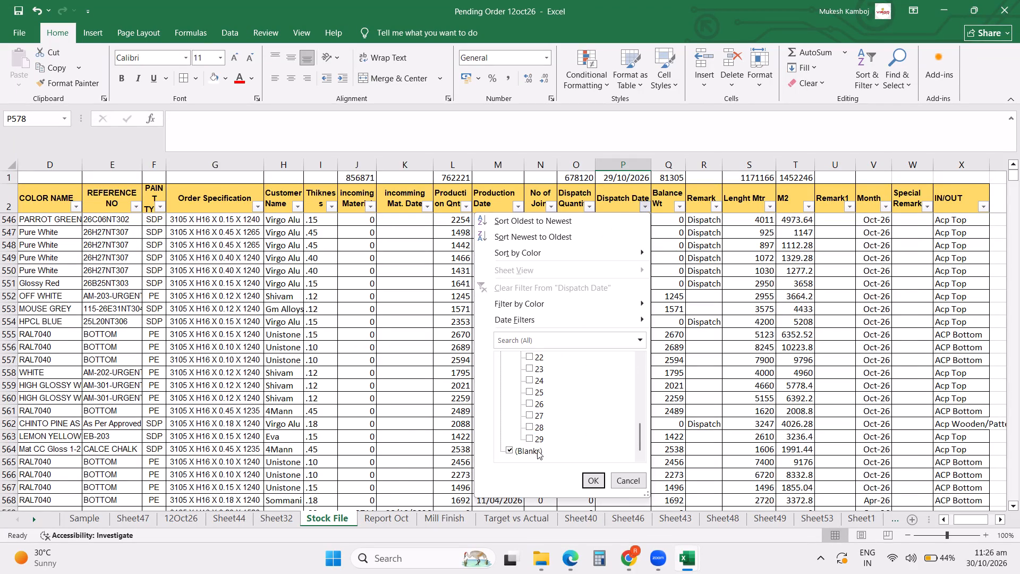
left_click(536, 450)
left_click(541, 441)
left_click(591, 479)
scroll(563, 421, "up", 10)
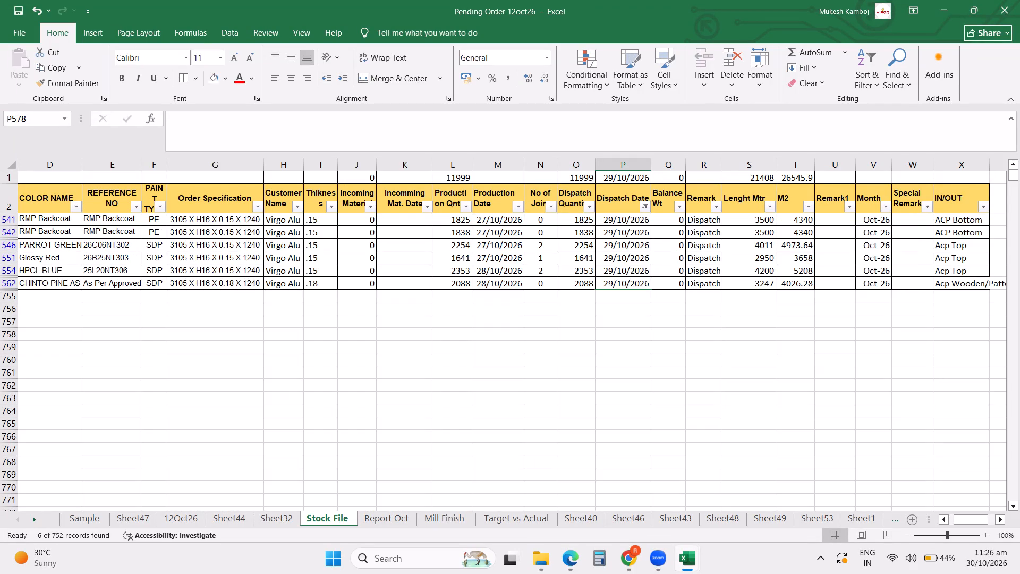
scroll(563, 416, "up", 2)
left_click(648, 202)
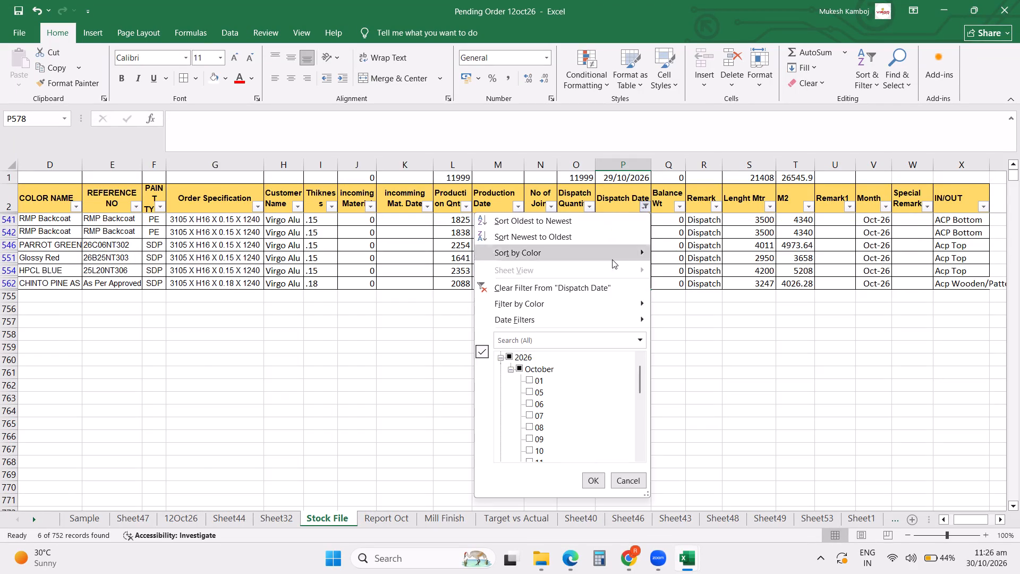
left_click(549, 294)
left_click(536, 341)
Filter the Customer Name column to show only the Unistone rows.
left_click(296, 212)
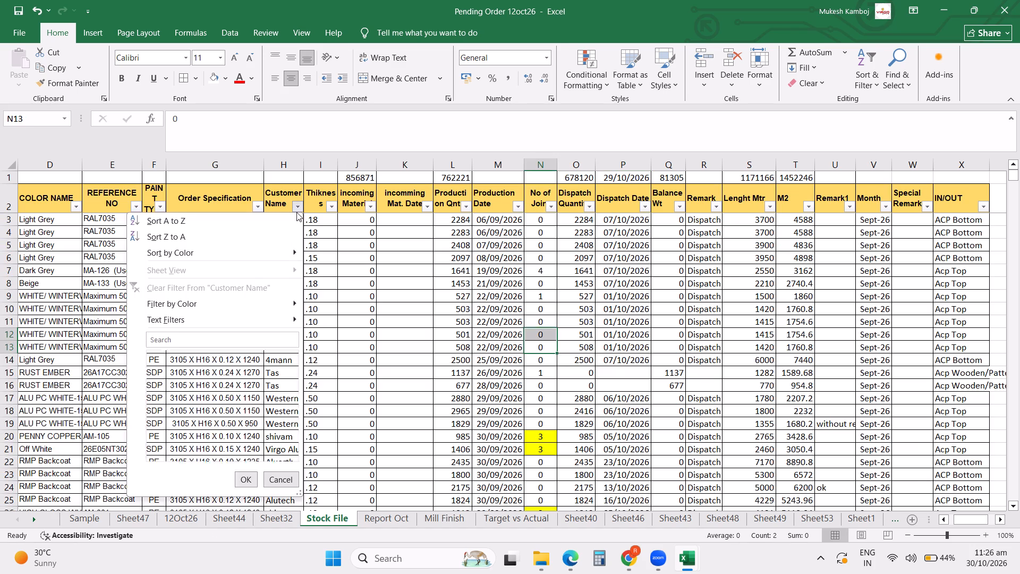
left_click(178, 357)
scroll(191, 448, "down", 1)
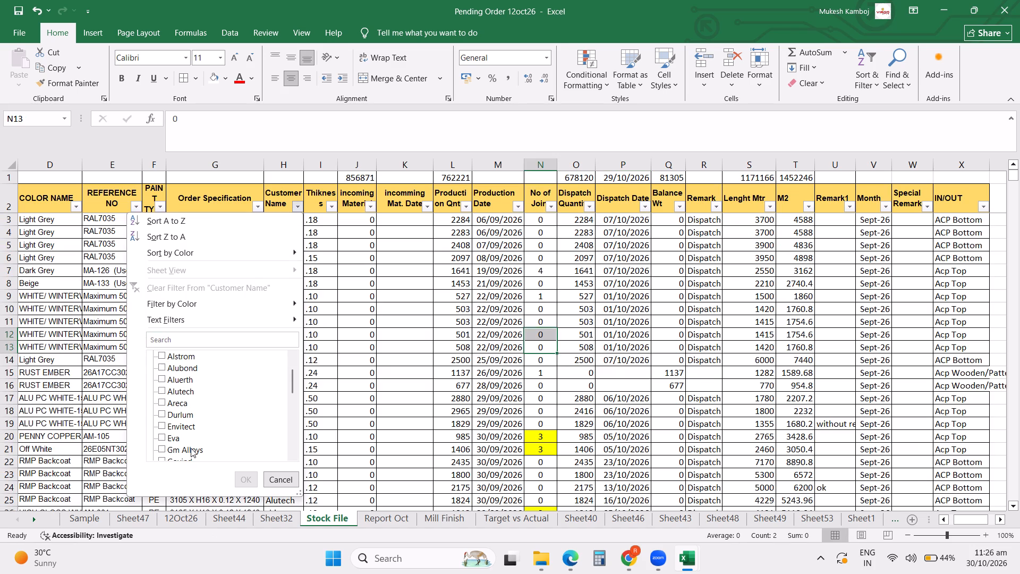
scroll(208, 440, "down", 11)
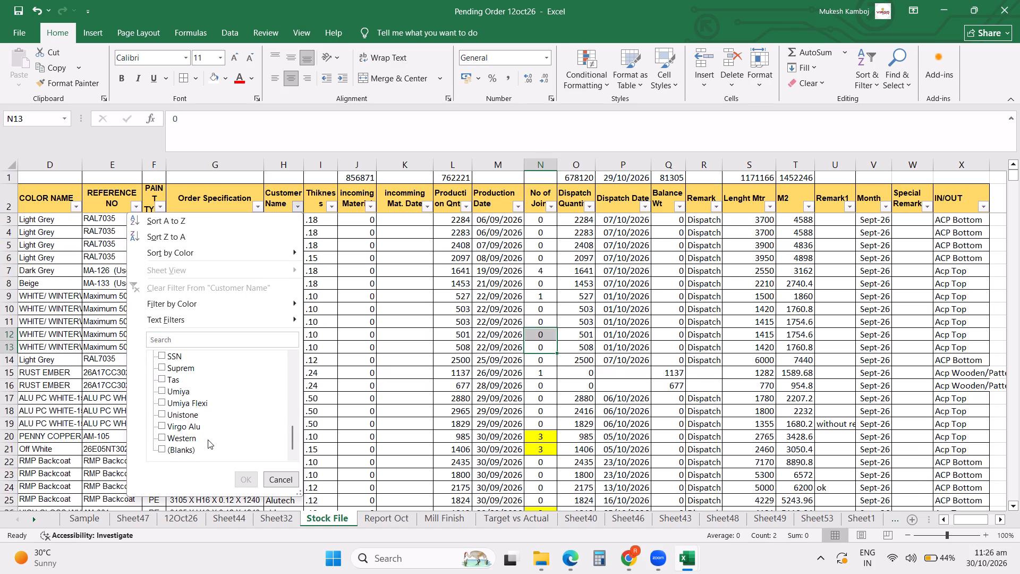
scroll(208, 440, "down", 1)
left_click(192, 416)
left_click(239, 479)
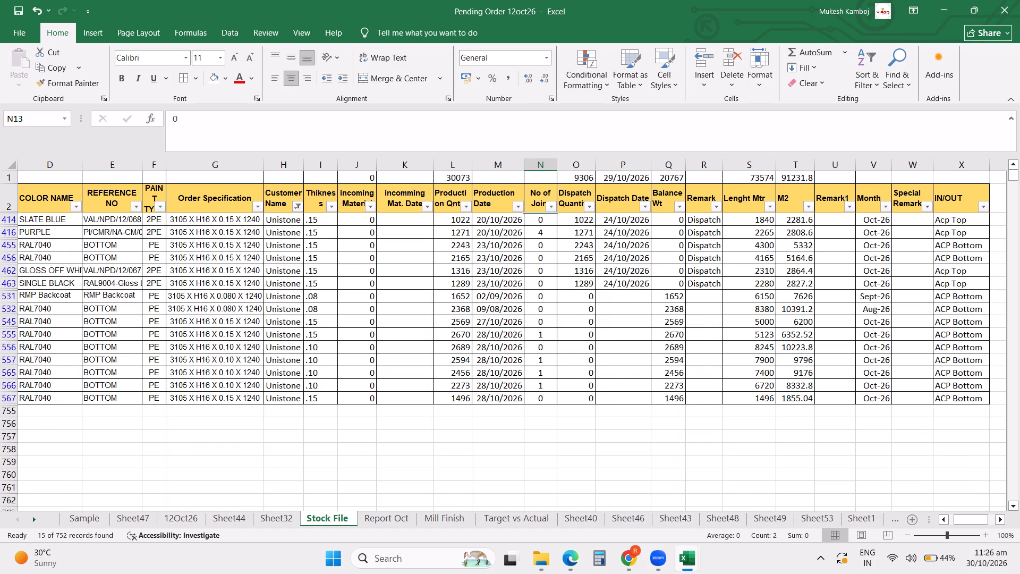
Copy the 29/10/2026 date from row 1 for the blank Dispatch Date cells of the Unistone rows 531 to 566.
scroll(435, 435, "up", 11)
scroll(613, 399, "up", 12)
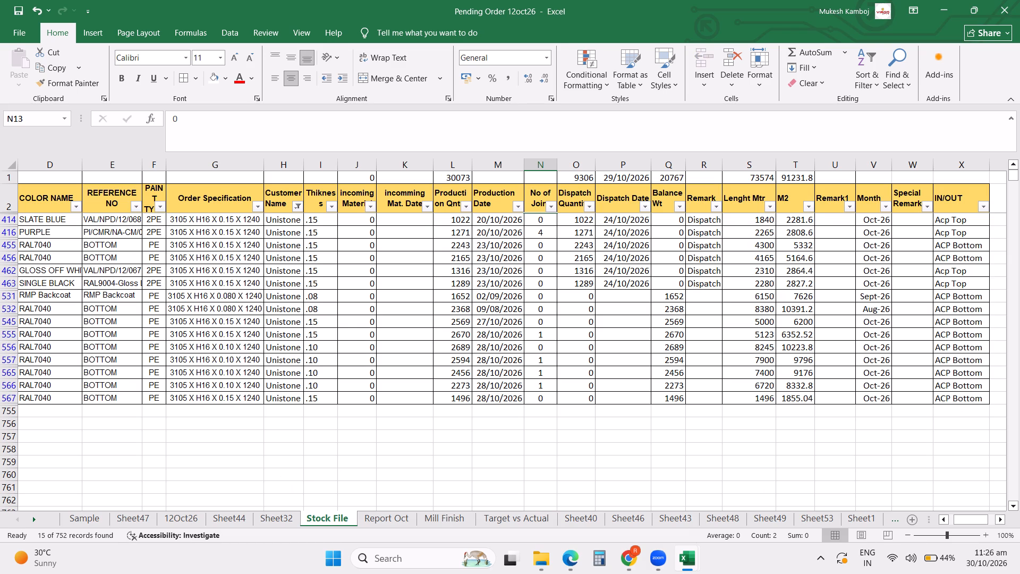
left_click(474, 252)
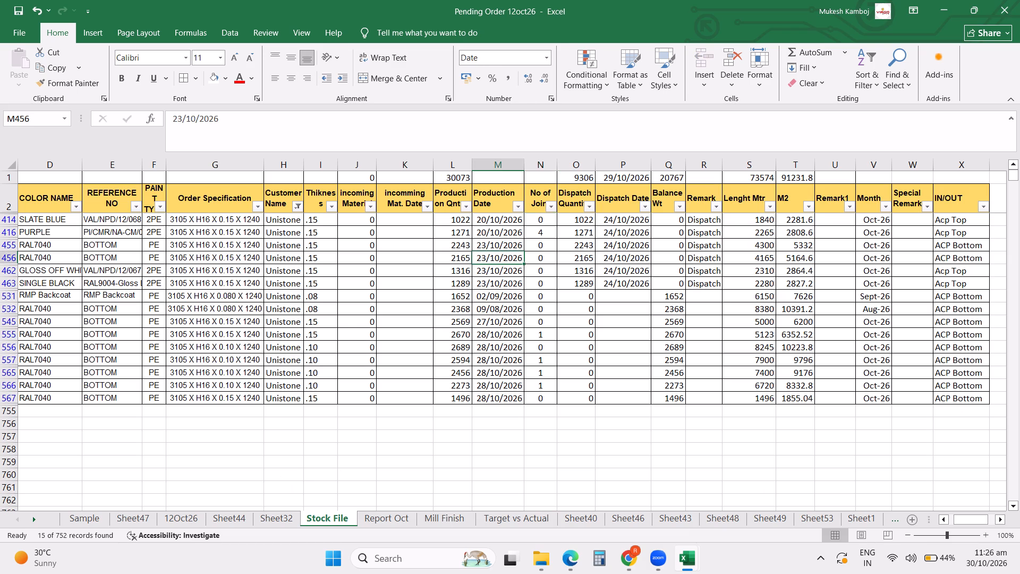
left_click(614, 177)
key("ctrl+c")
left_click_drag(623, 297, 623, 390)
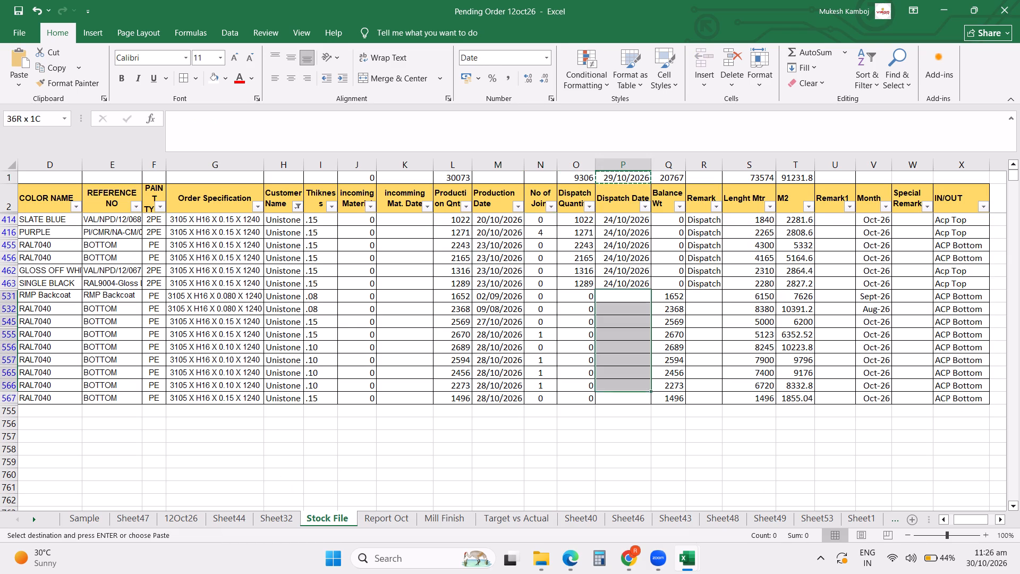
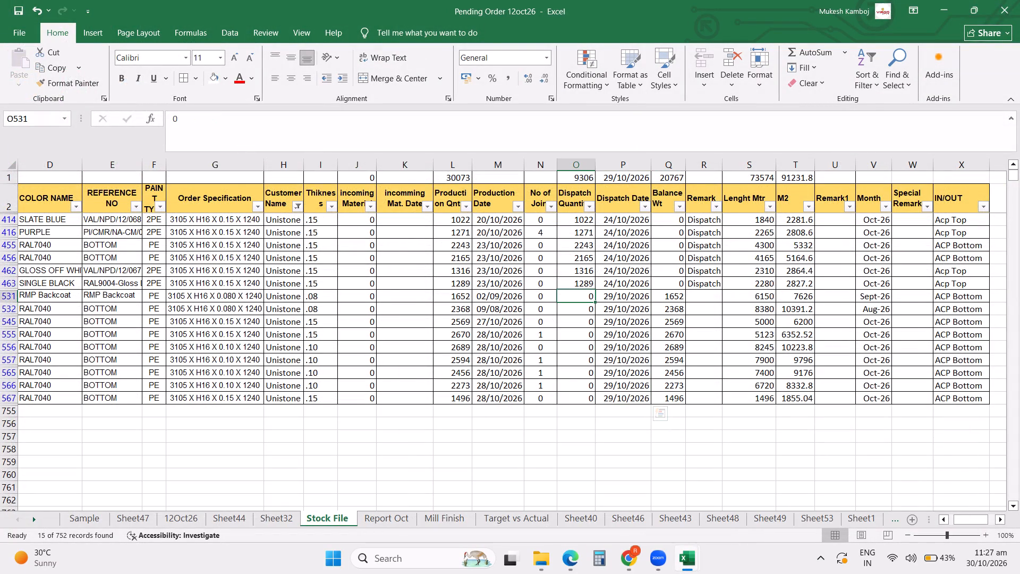
Enter dispatch quantities 1652, 2368, 2569, 2670 and 2689 for the Unistone rows 531, 532, 545, 555 and 556.
type("1652")
key("Return")
type("2368")
key("Return")
type("2569")
key("Return")
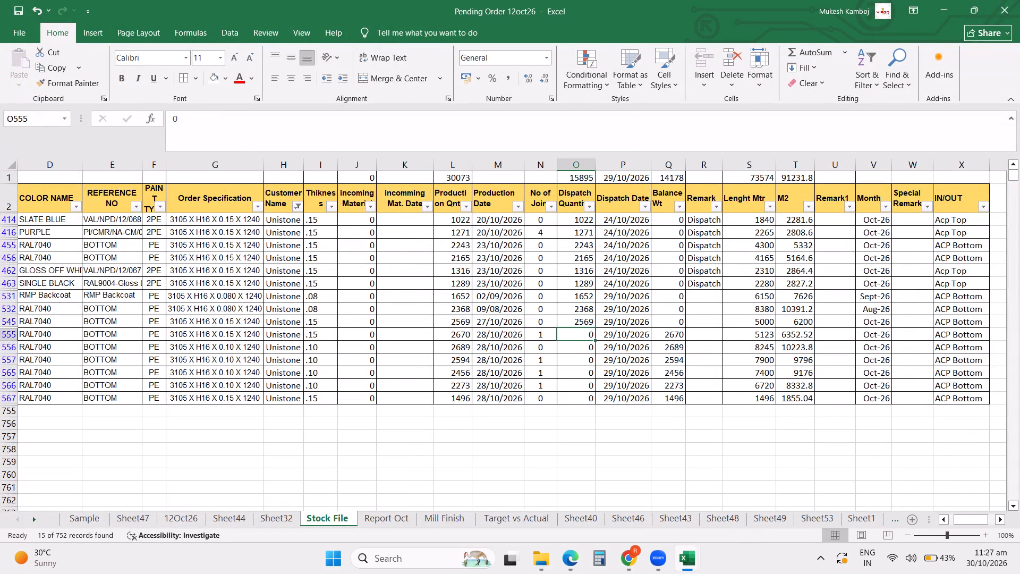
type("2670")
key("Return")
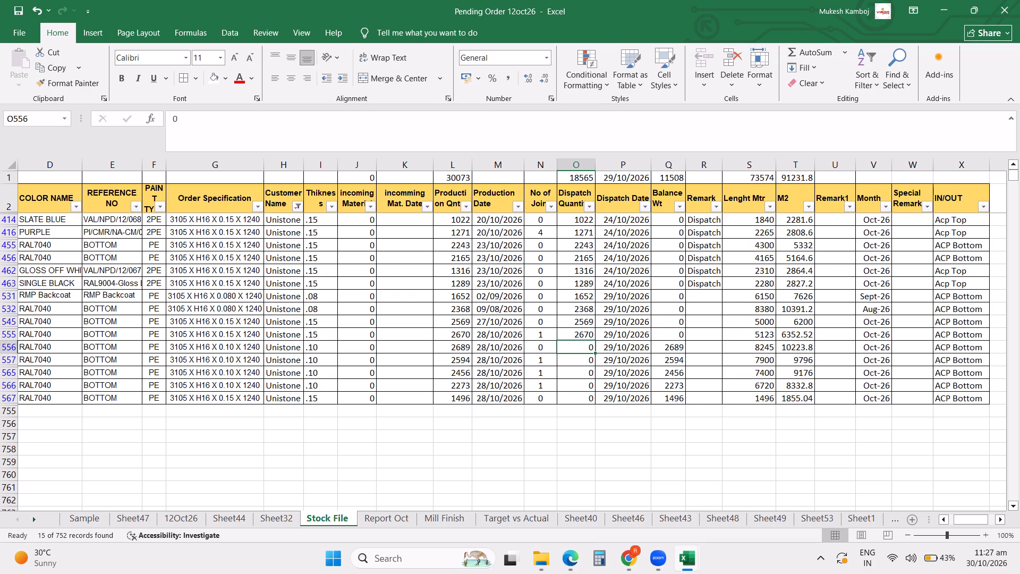
type("2689")
key("Return")
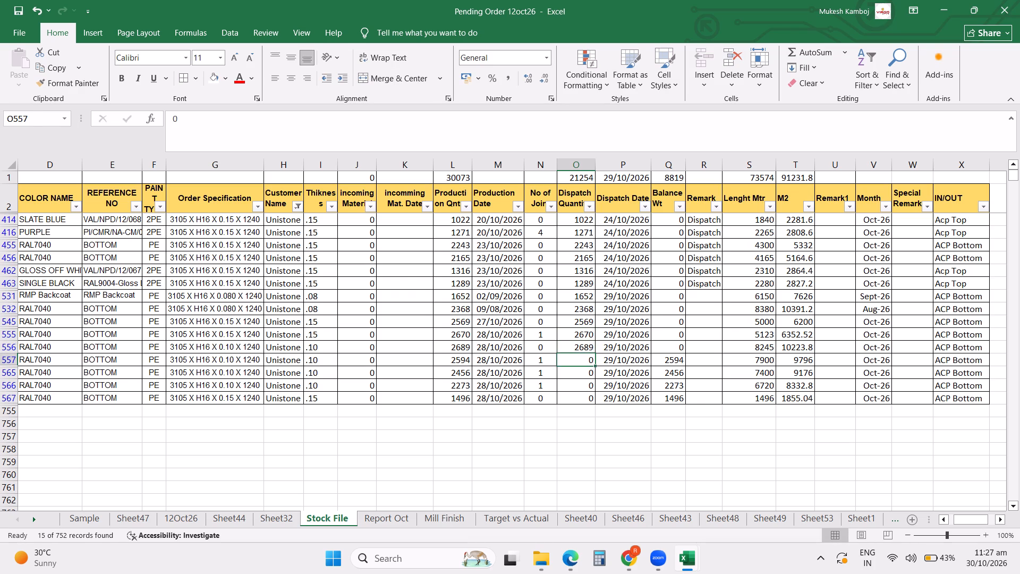
Enter dispatch quantities 2594, 2456, 2273 and 1496 for the Unistone rows 557, 565, 566 and 567.
type("2594")
key("Return")
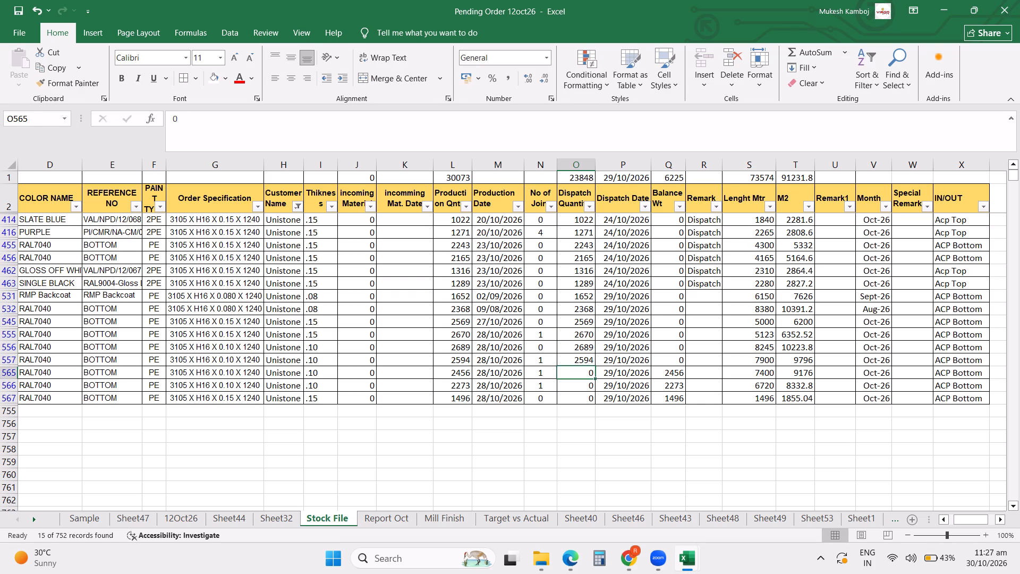
key("2")
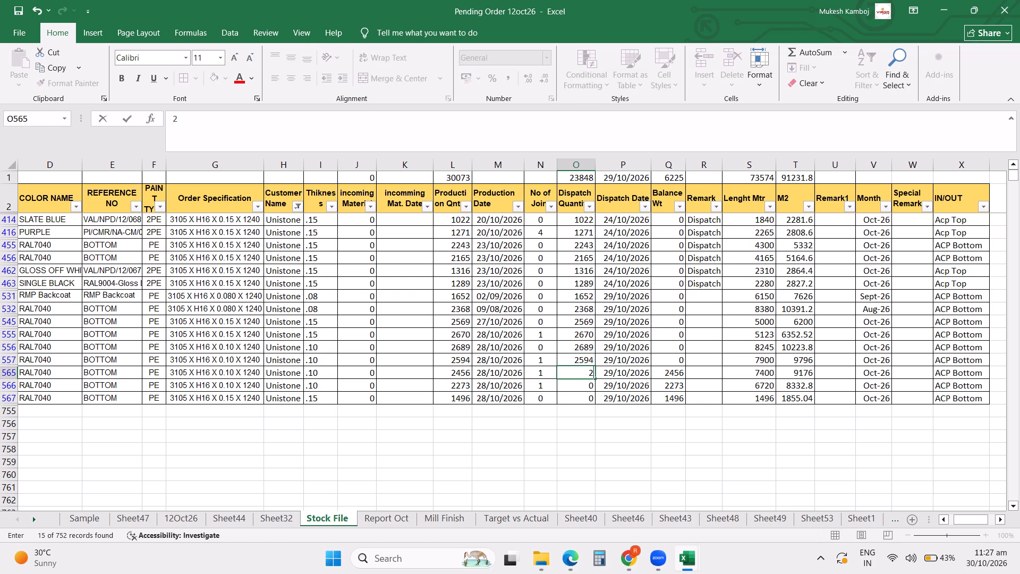
type("456")
key("Return")
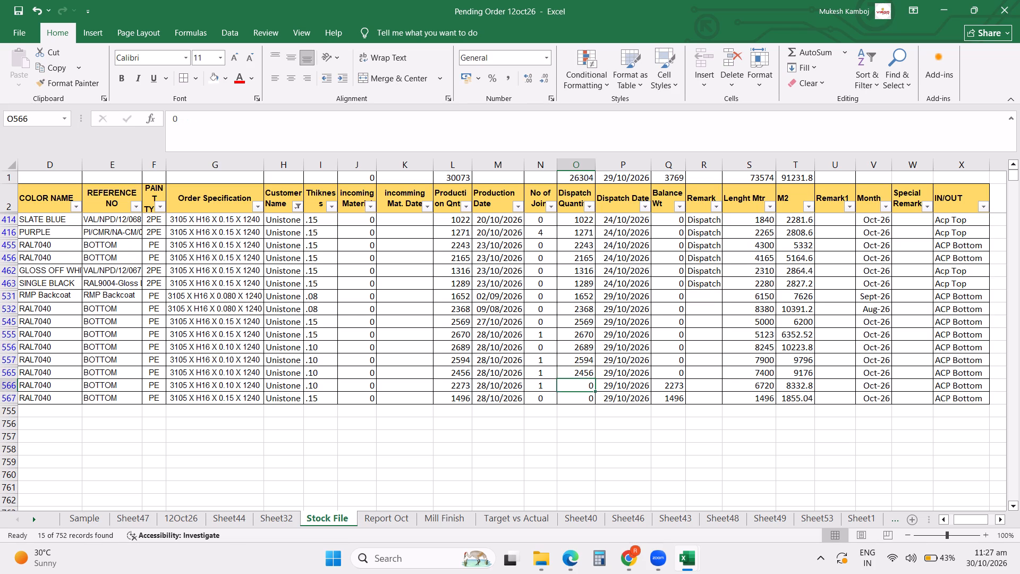
type("2273")
key("Return")
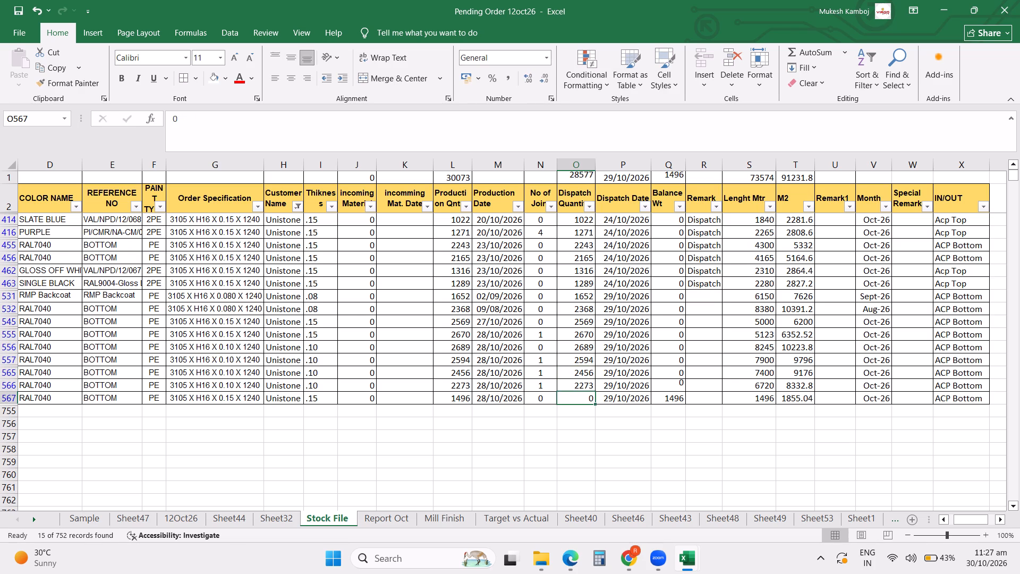
type("1496")
key("Return")
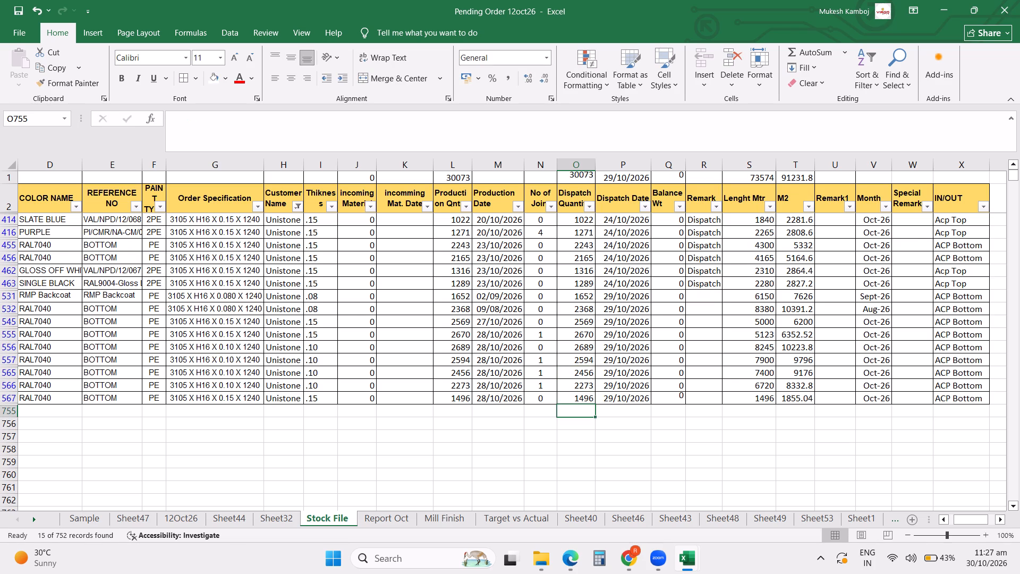
Fill the blank Remark cells of the Unistone rows 531 to 567 with Dispatch.
left_click(704, 298)
key("d")
key("Down")
key("d")
key("Down")
key("d")
key("Down")
key("d")
key("Down")
key("d")
key("Down")
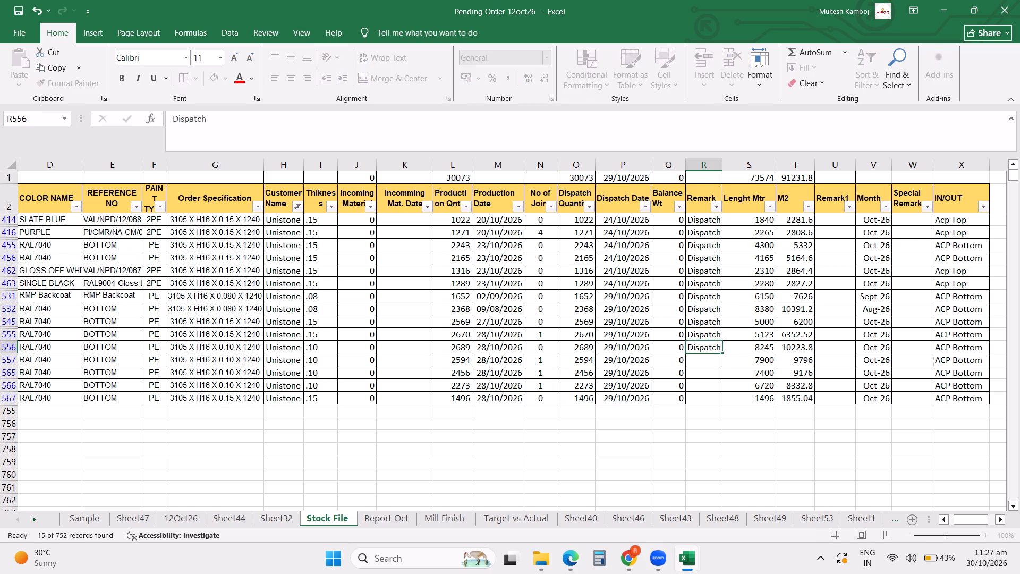
key("d")
key("Down")
key("Down")
key("d")
key("Down")
key("Up")
key("Up")
key("d")
key("Down")
key("Down")
key("d")
key("Down")
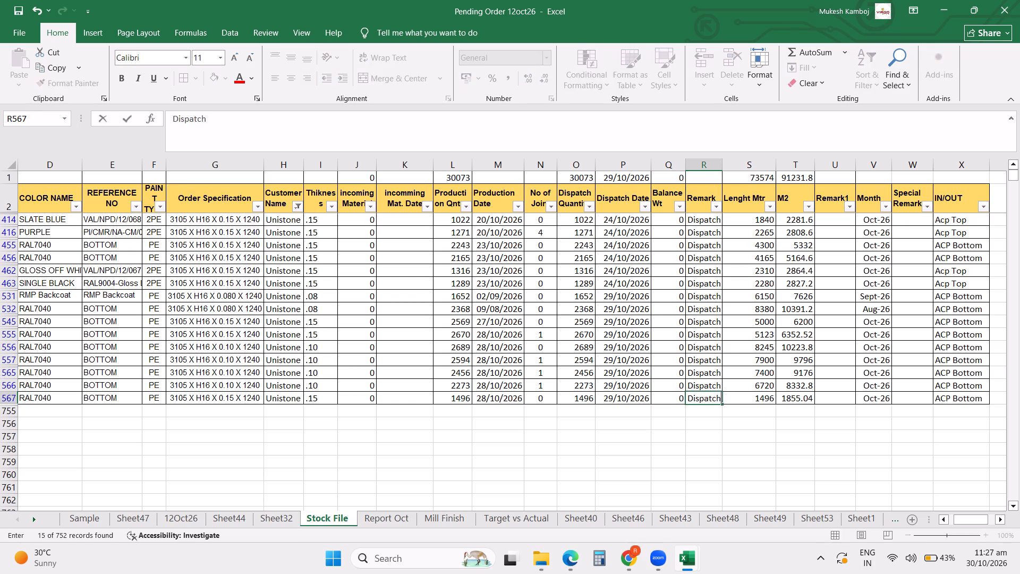
left_click(398, 272)
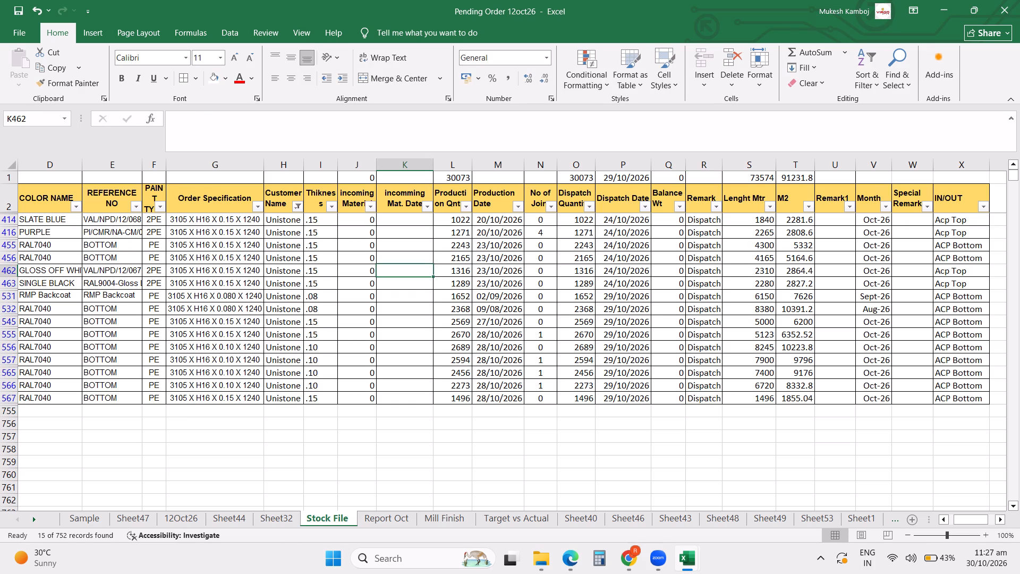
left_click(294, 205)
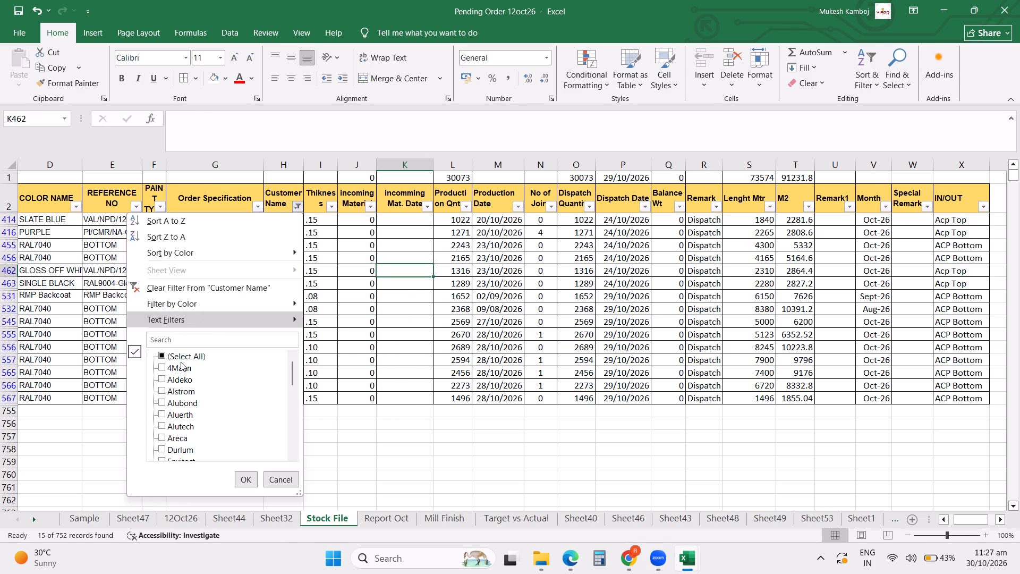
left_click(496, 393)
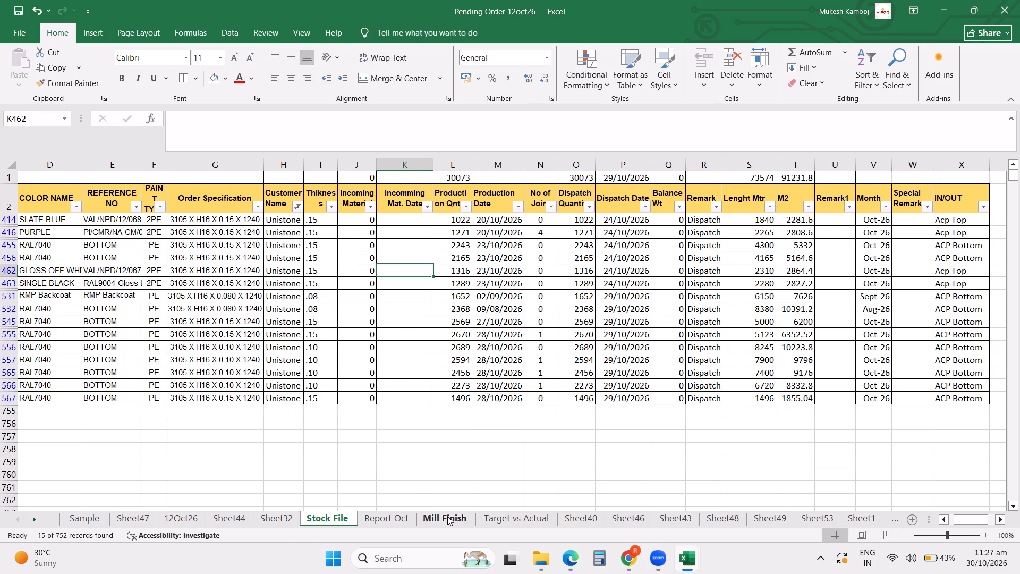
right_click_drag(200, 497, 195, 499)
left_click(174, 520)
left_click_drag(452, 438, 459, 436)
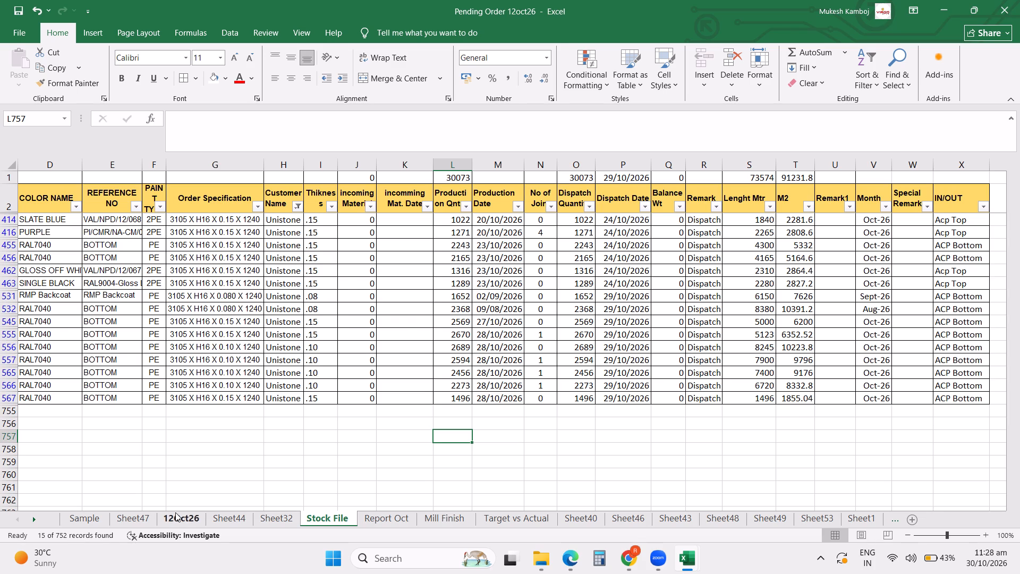
In the 12Oct26 sheet, replace the 4MANN filter on CUSTOMER Name with a search for "uni" to show the Unistone orders.
left_click(175, 512)
scroll(523, 261, "up", 7)
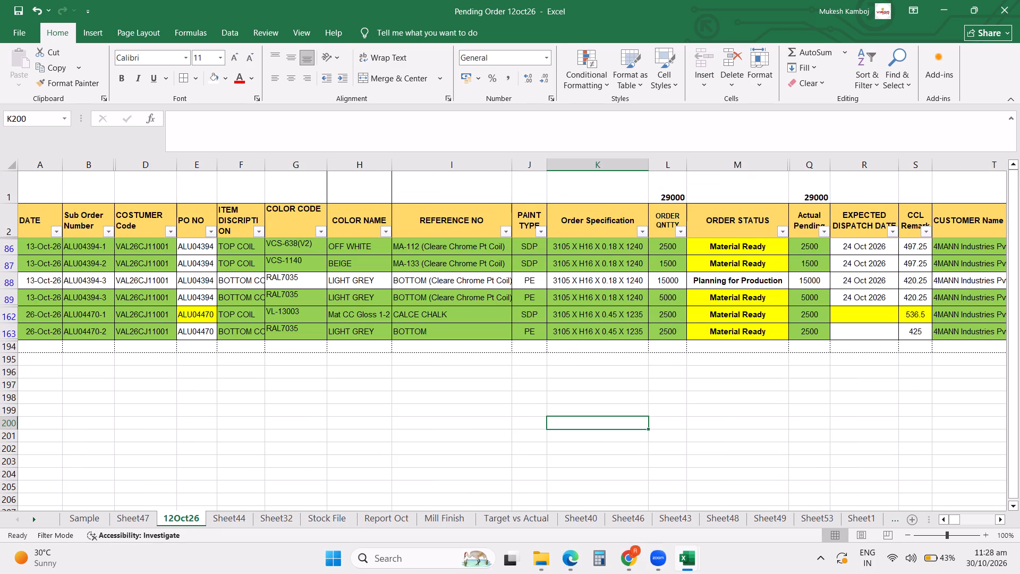
left_click(976, 258)
key("Right")
key("Right")
key("Right")
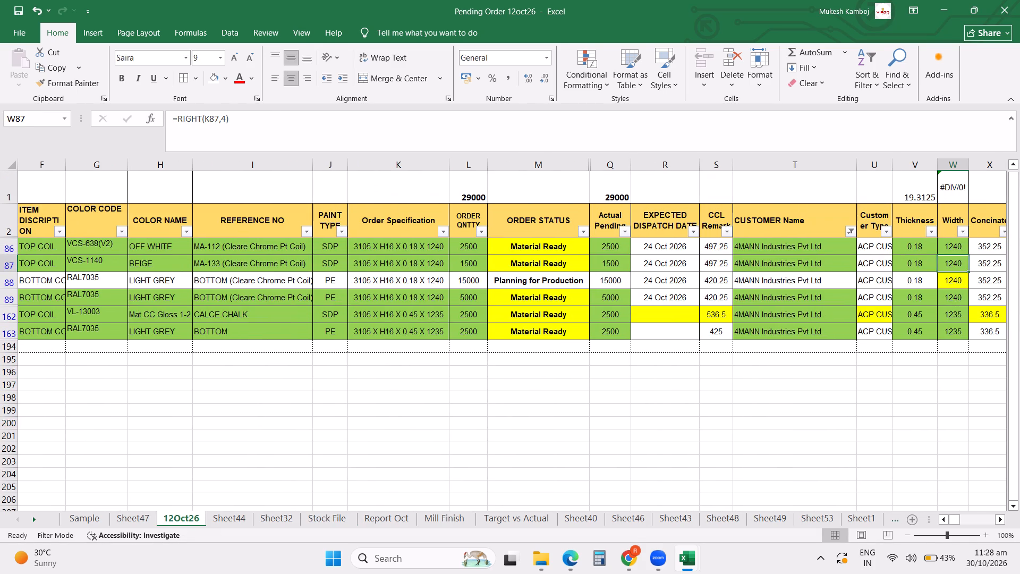
left_click(851, 233)
left_click(779, 316)
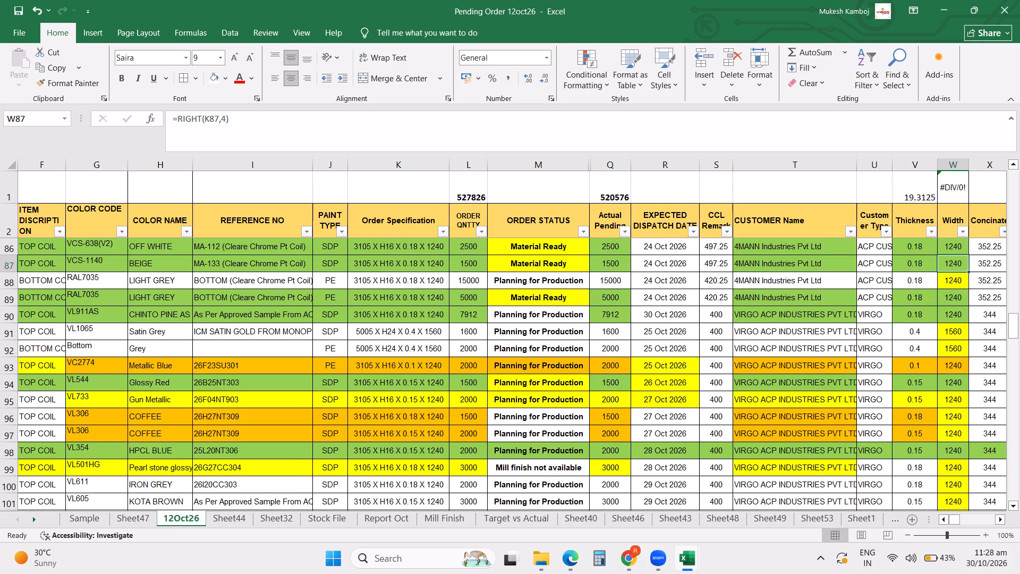
left_click(846, 235)
left_click(727, 365)
type("uni")
key("Return")
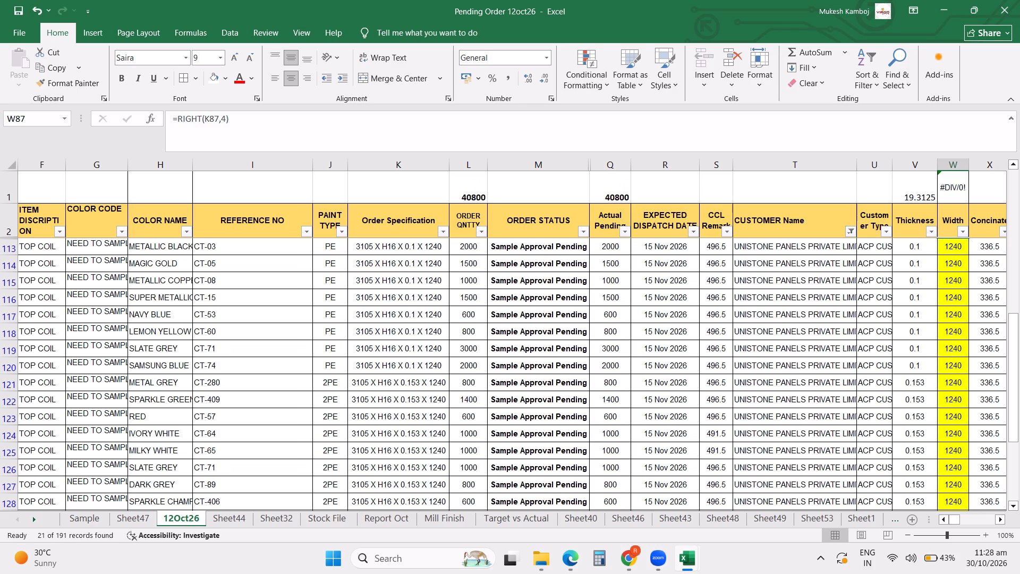
Examine the Unistone RAL7040 bottom coil orders ALU04478-1, ALU04478-2 and ALU04487-1 at the end of the filtered list.
scroll(709, 354, "down", 7)
scroll(584, 345, "up", 2)
left_click(251, 332)
key("ctrl+Left")
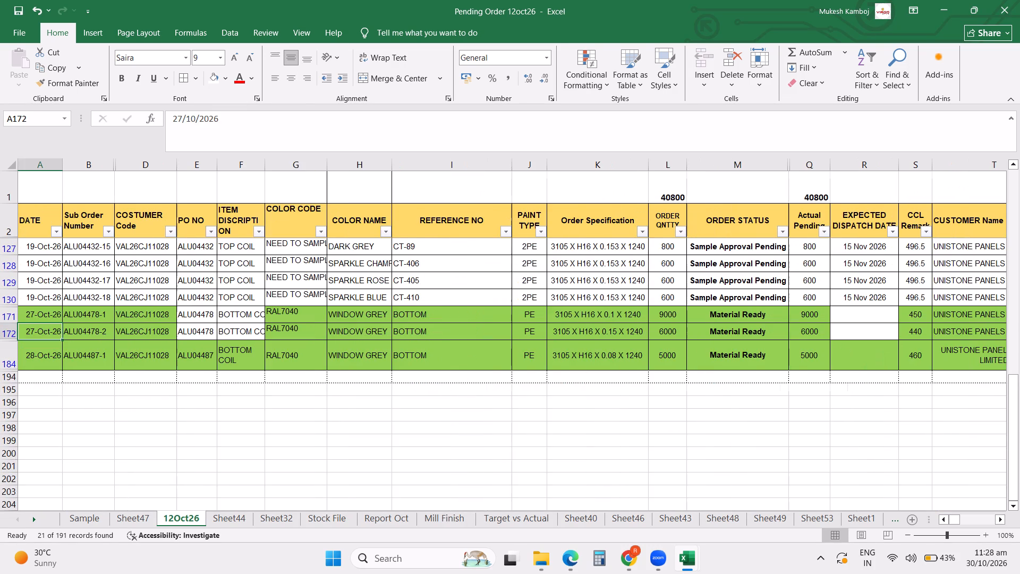
key("ctrl+Left")
key("ctrl+Left")
key("ctrl+Left")
left_click(166, 316)
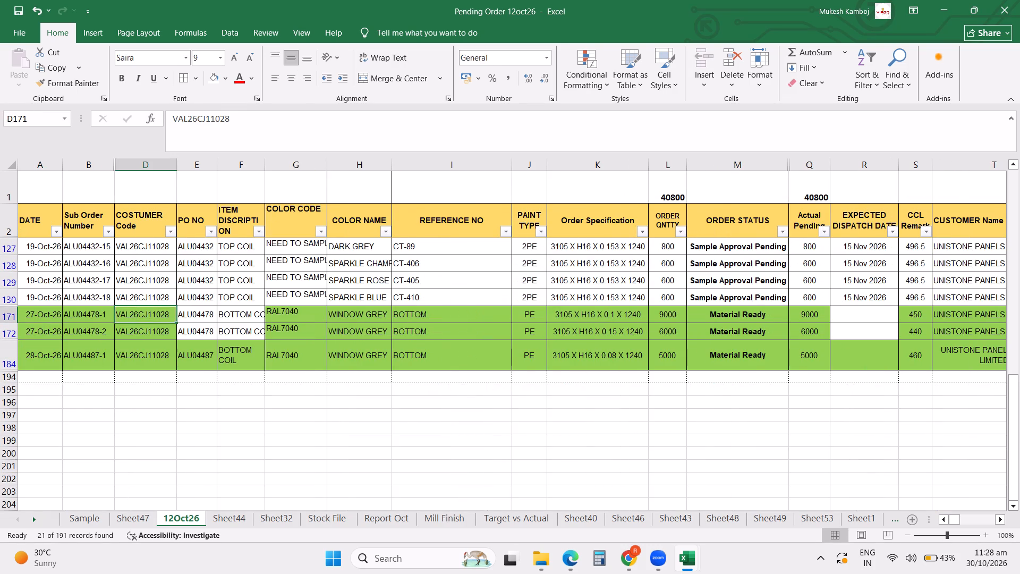
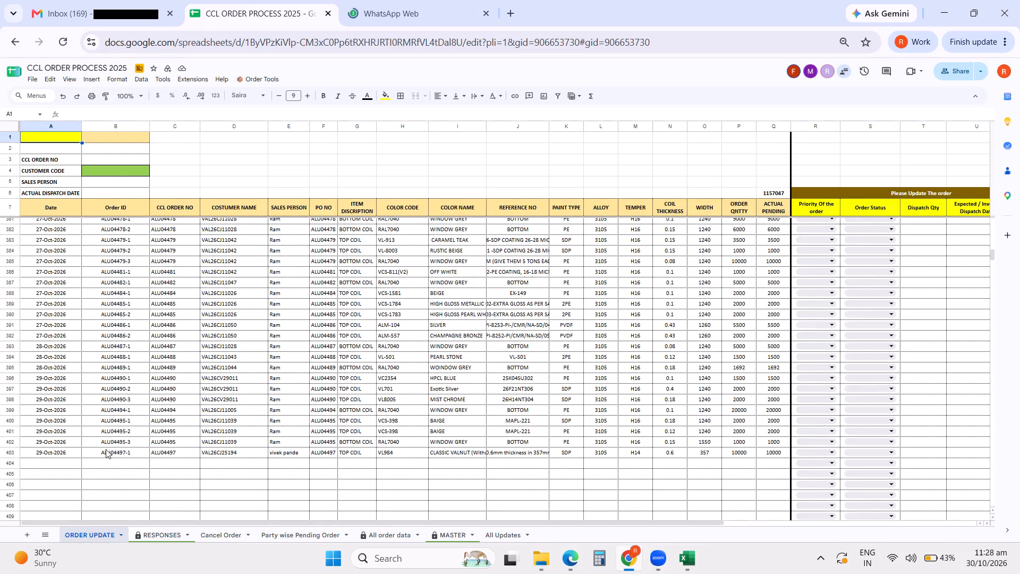
left_click(112, 172)
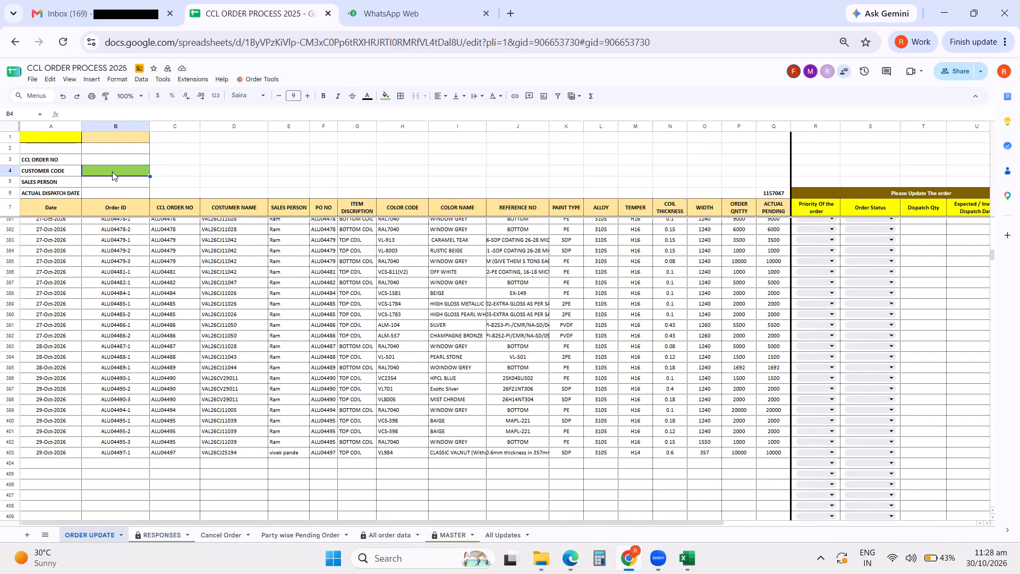
left_click(112, 172, "ctrl")
key("ctrl+v")
Set the order status of ALU04478-1, ALU04478-2 and ALU04487-1 to Dispatched.
scroll(840, 313, "up", 6)
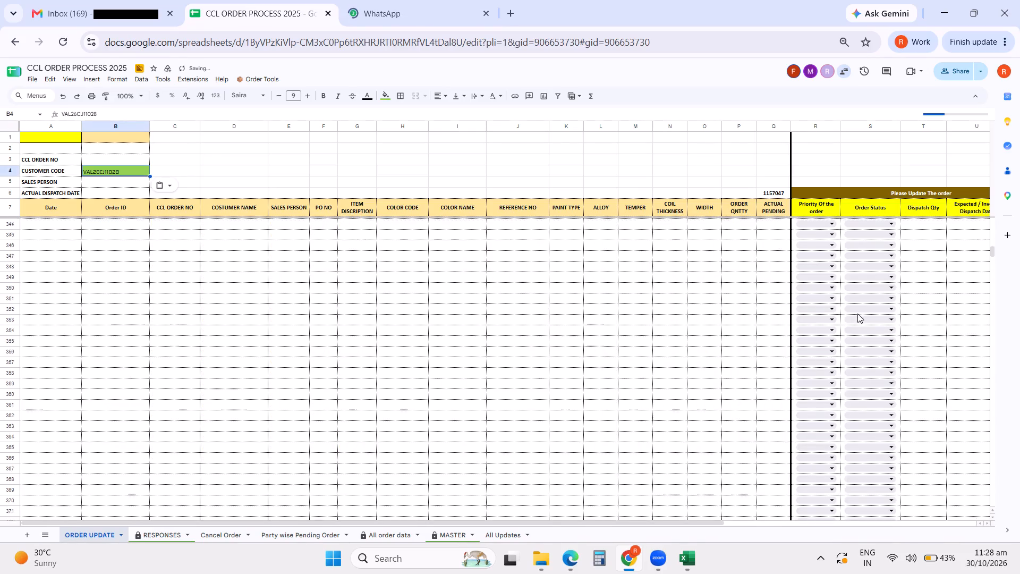
scroll(857, 314, "up", 20)
scroll(857, 314, "up", 20)
scroll(857, 314, "up", 14)
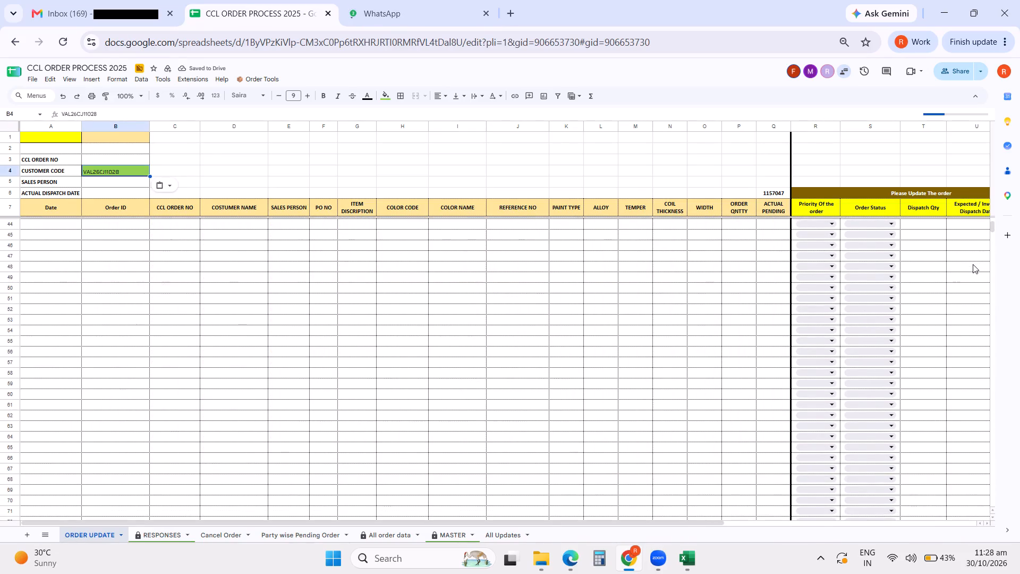
scroll(973, 264, "up", 7)
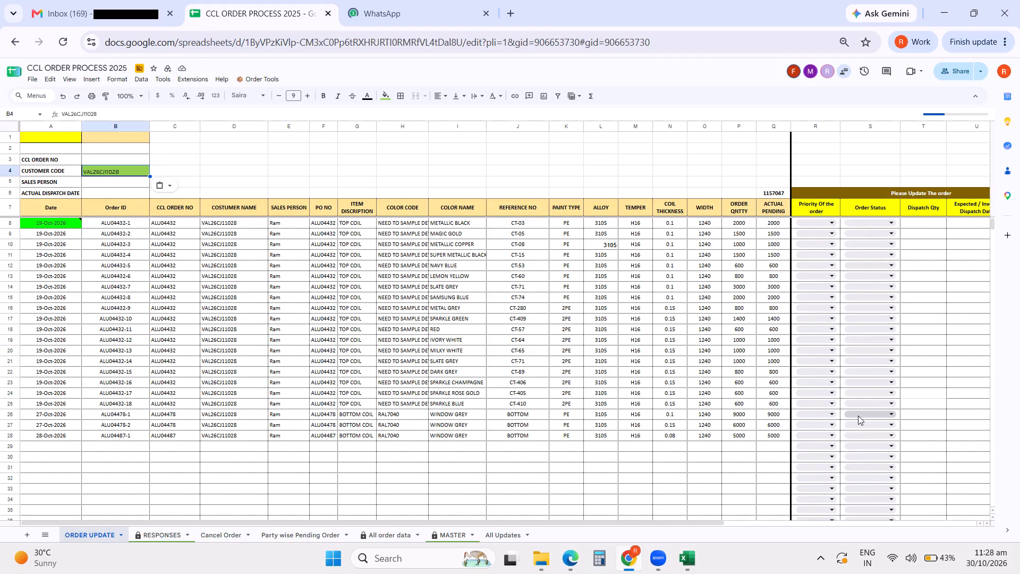
left_click(858, 416)
left_click(861, 471)
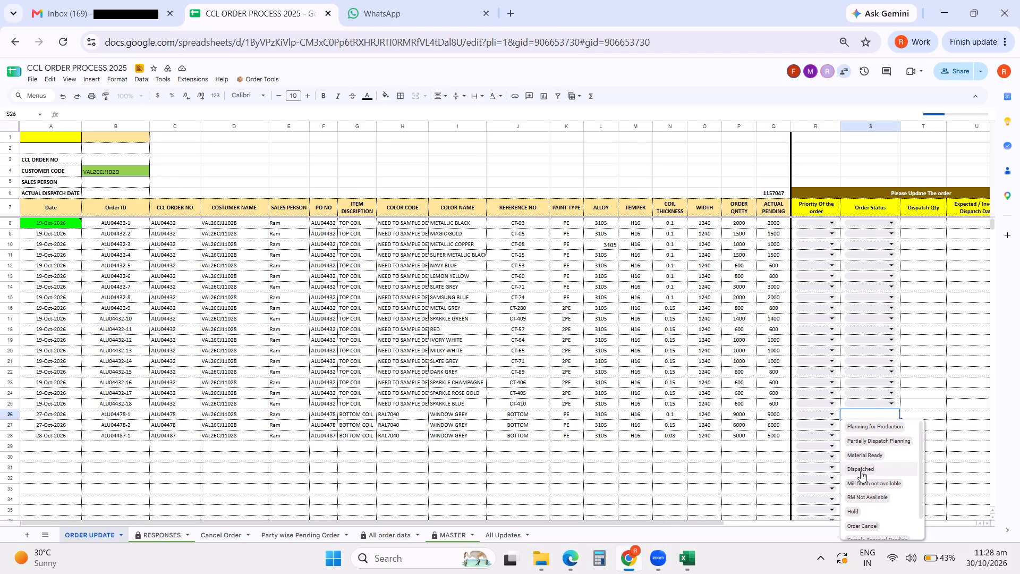
left_click(860, 427)
left_click(860, 480)
left_click(863, 442)
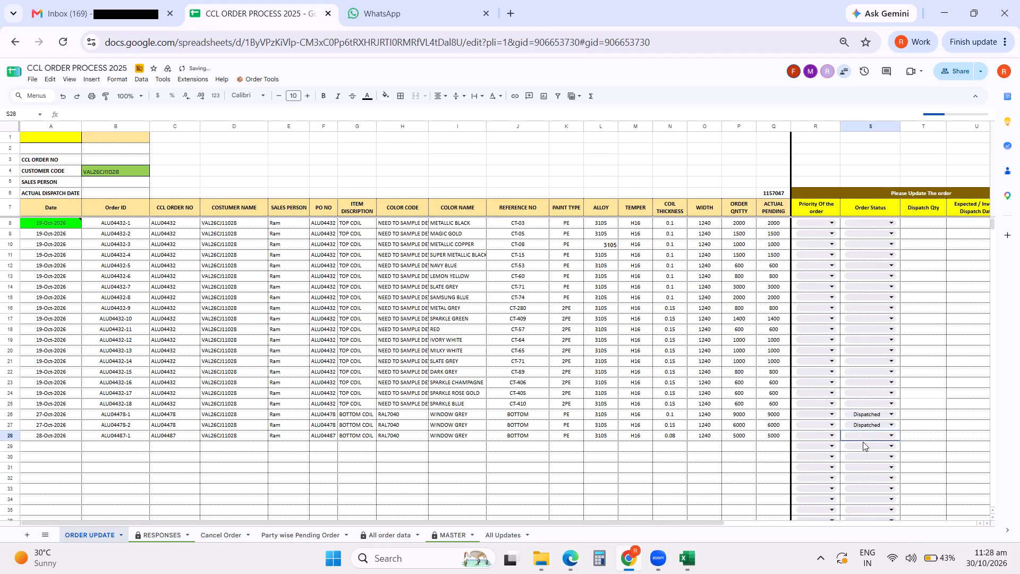
left_click(863, 436)
left_click(864, 489)
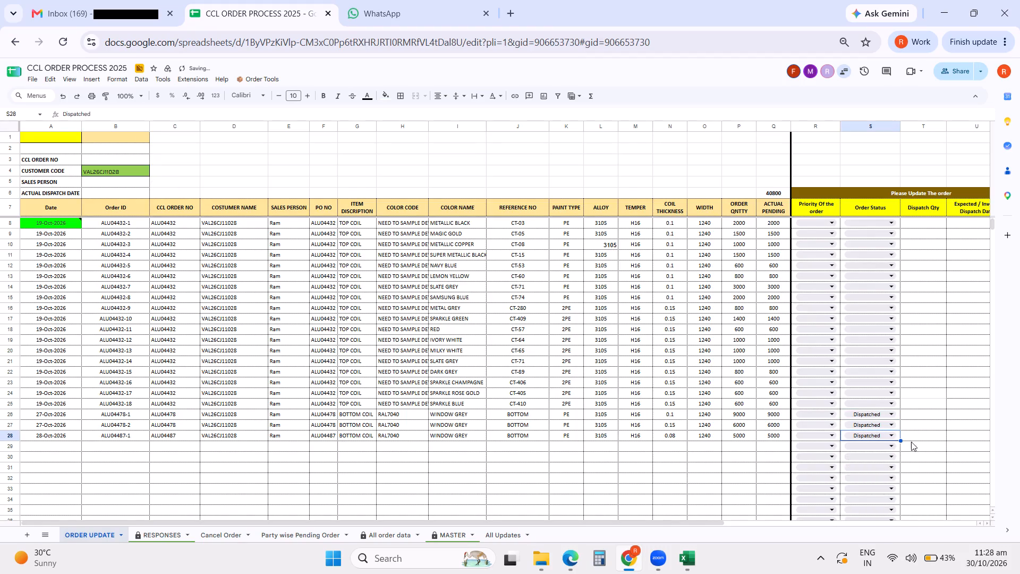
Enter a dispatch quantity of 5000 for order ALU04487-1.
left_click(911, 438)
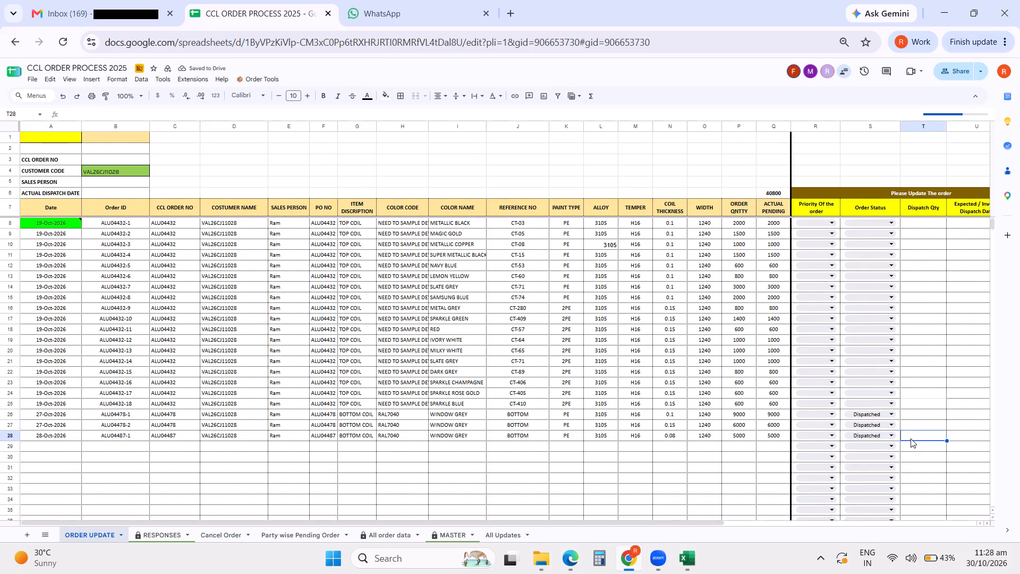
type("5000")
key("Return")
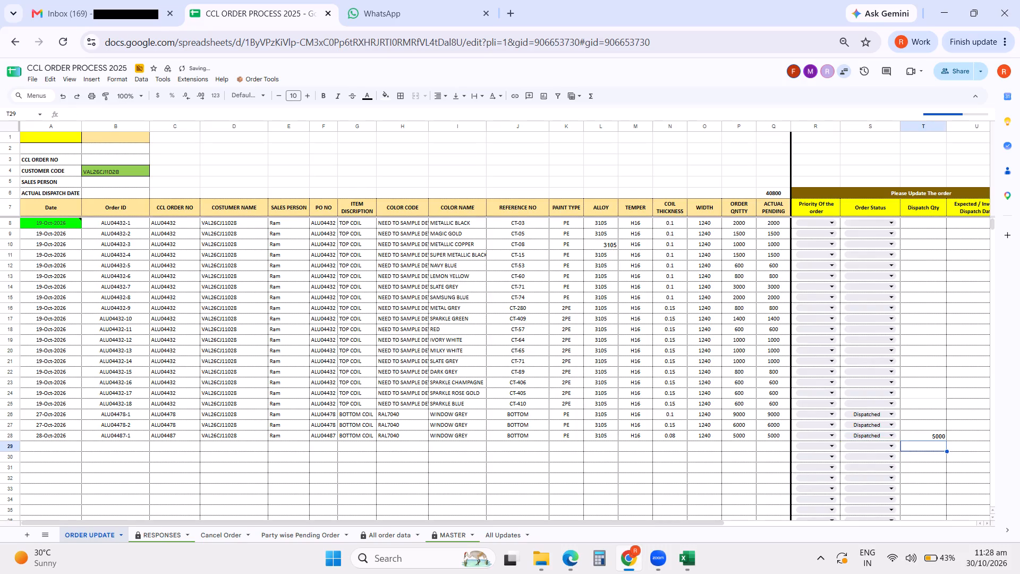
Set the expected/invoice dispatch date to 10/29/2026 for orders ALU04478-1, ALU04478-2 and ALU04487-1.
double_click(962, 418)
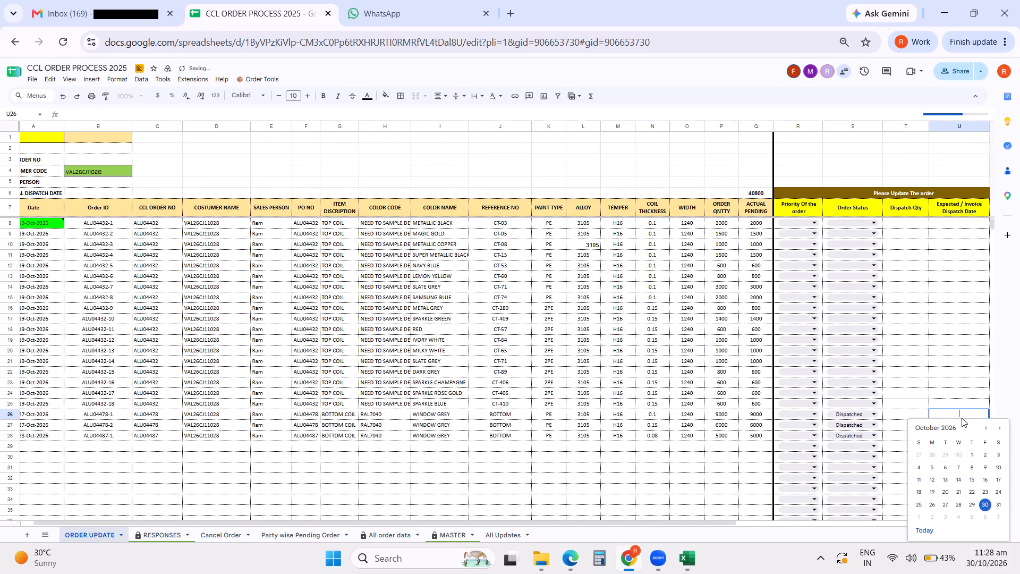
left_click(974, 507)
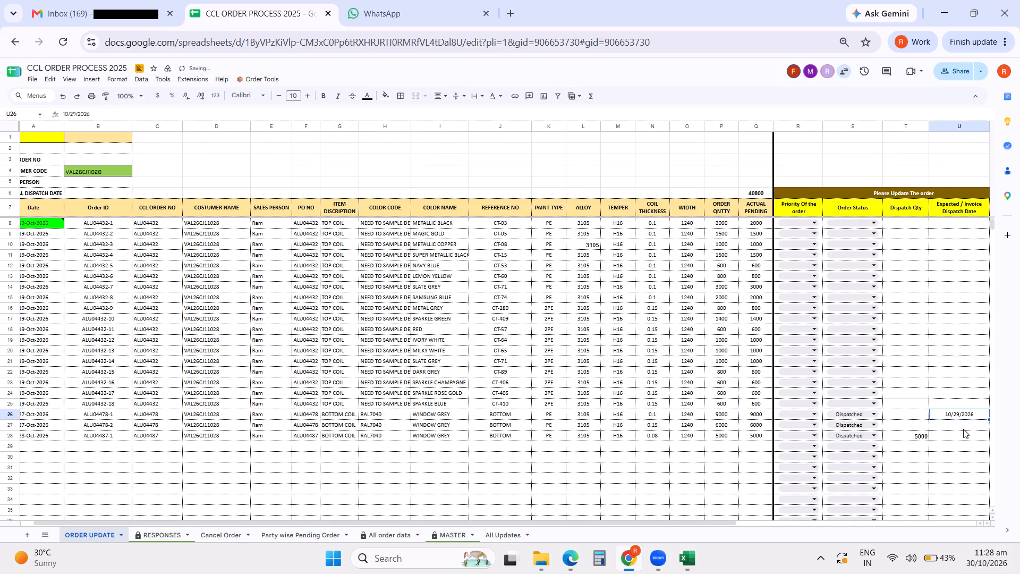
double_click(963, 429)
left_click(970, 383)
double_click(947, 441)
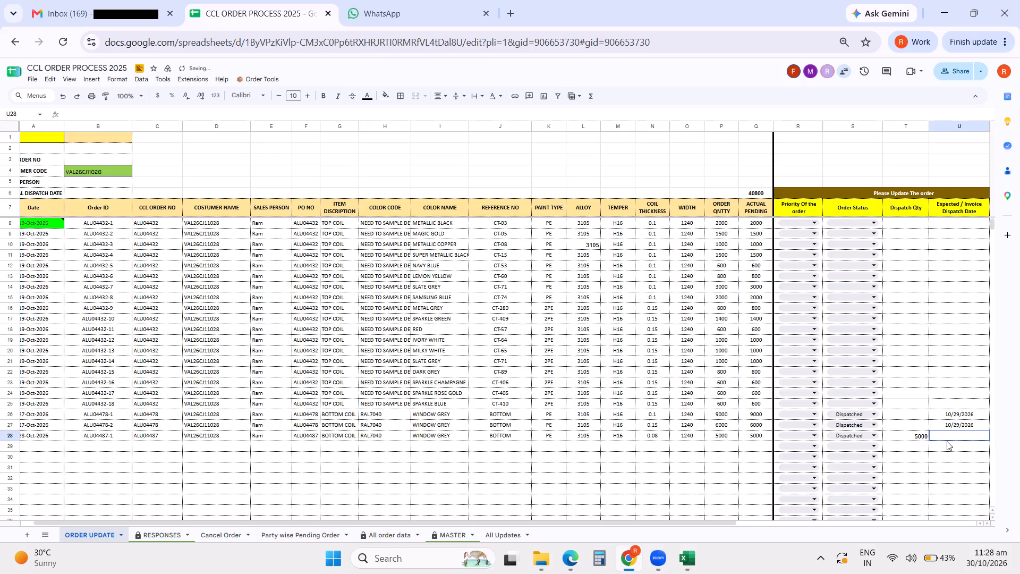
left_click(973, 391)
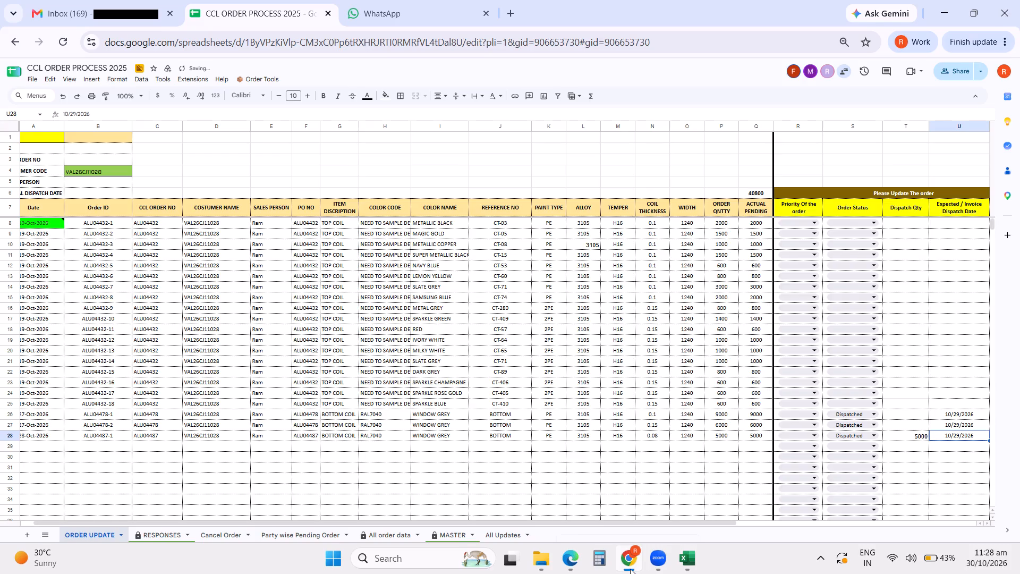
Switch to the Pending Order 12oct26 workbook in Excel, at the filtered VAL26CJ11028 orders.
left_click(630, 569)
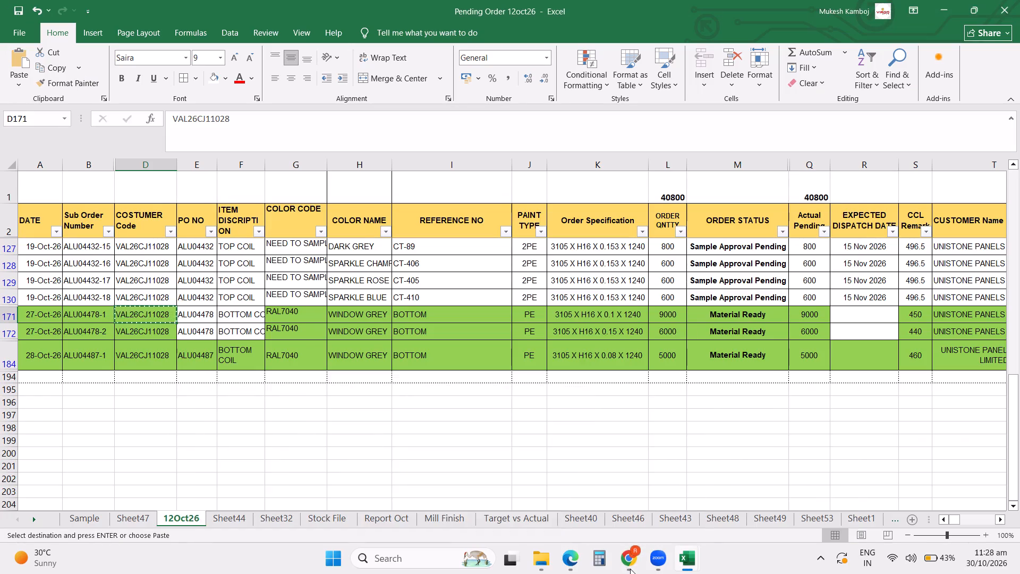
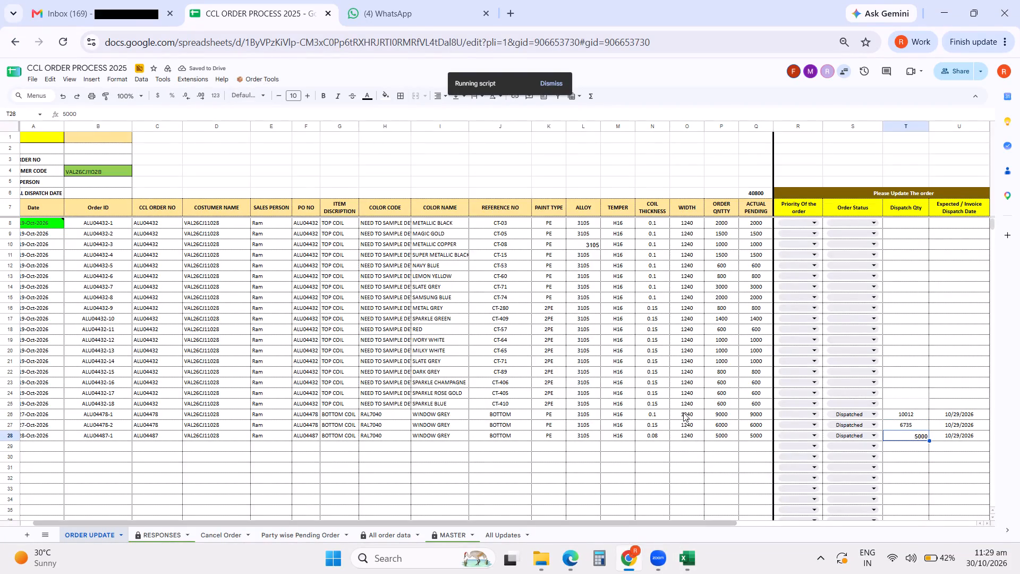
Switch to Excel and bring up the previews of its open workbooks.
left_click(684, 559)
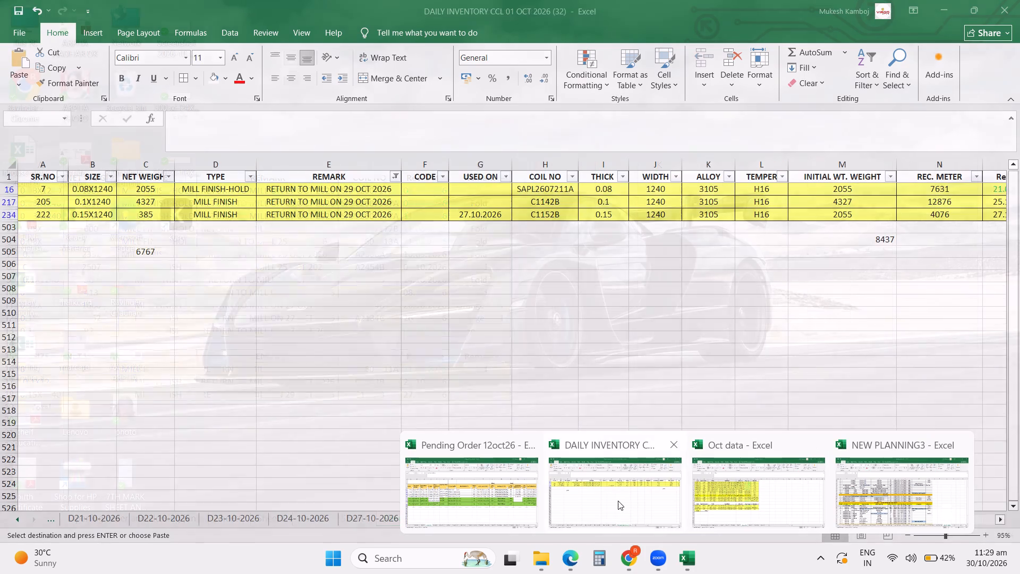
In the Pending Order 12oct26 workbook, delete the rows of the Material Ready orders ALU04478-1, ALU04478-2 and ALU04487-1 from the 12Oct26 sheet.
left_click(496, 497)
left_click(855, 315)
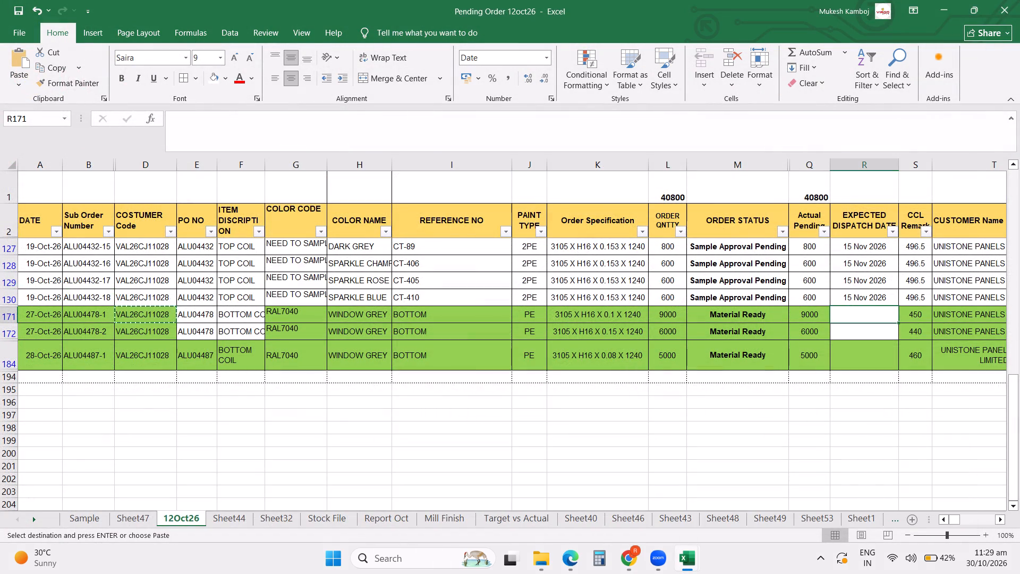
left_click_drag(10, 313, 14, 357)
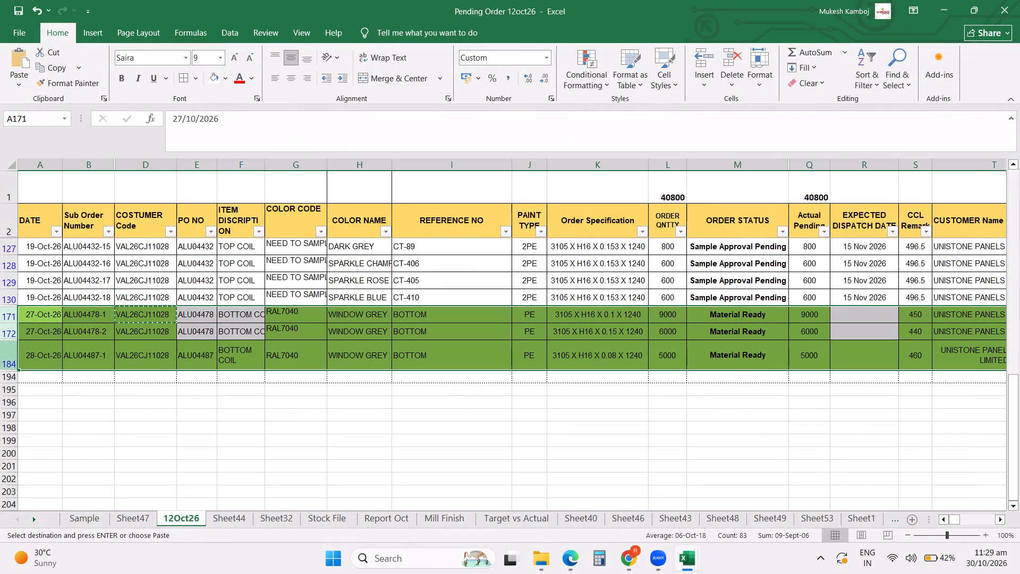
key("ctrl+minus")
left_click(383, 498)
scroll(417, 385, "up", 4)
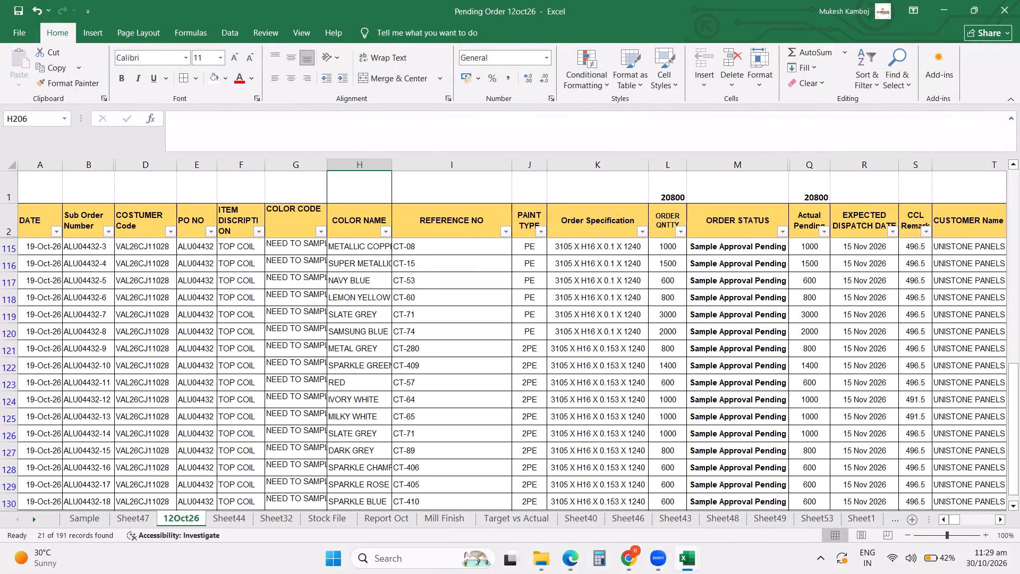
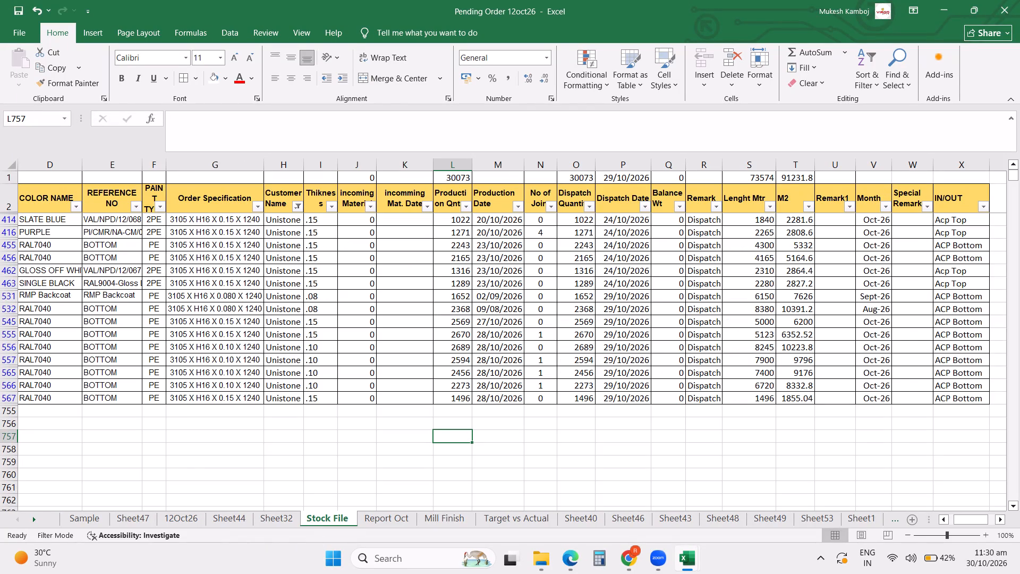
In the Stock File sheet, change the Customer Name filter to show only Shivam's rows.
left_click(296, 202)
triple_click(189, 350)
left_click(188, 339)
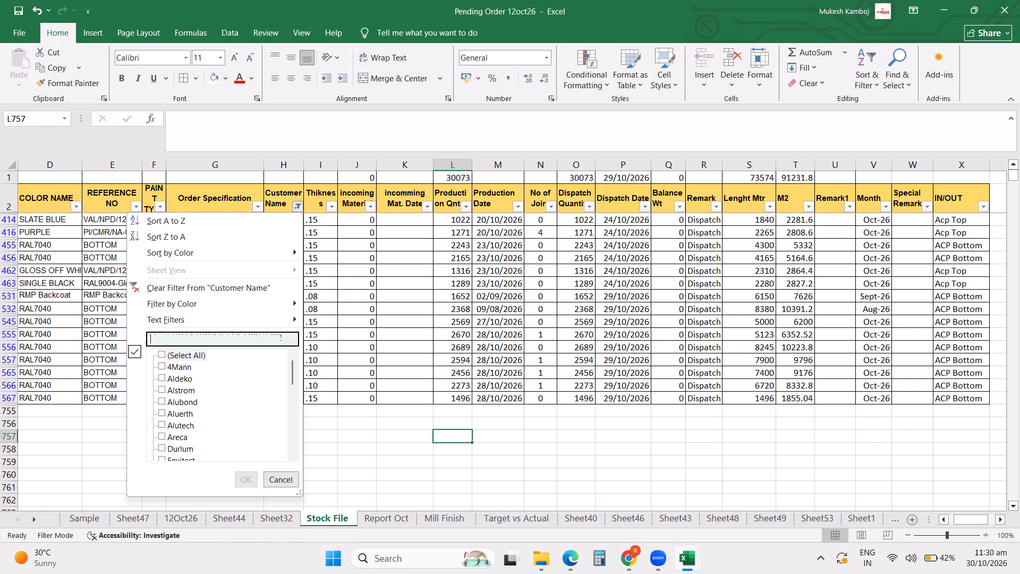
type("shi")
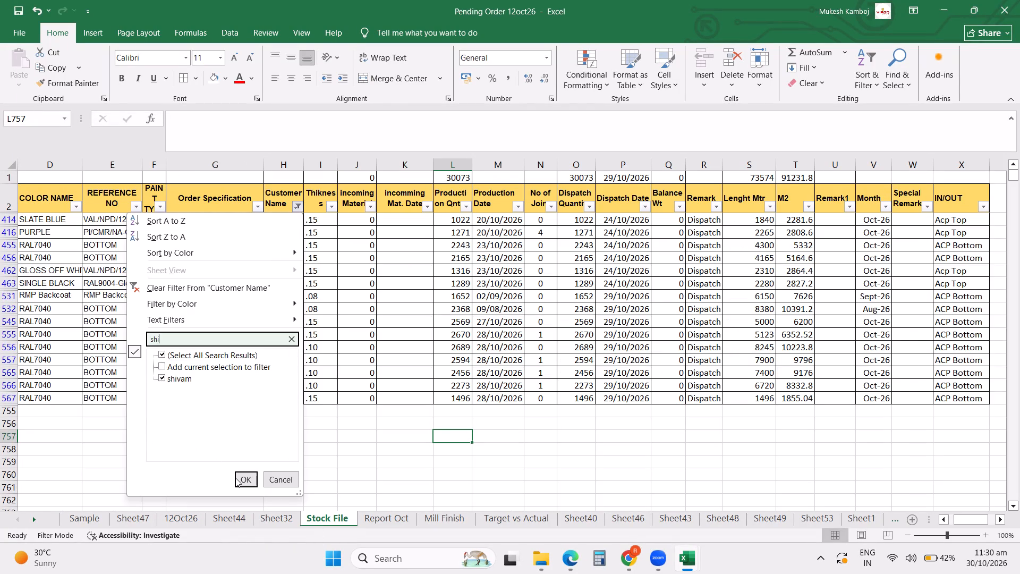
left_click(235, 478)
Filter Shivam's rows by Dispatch Quantity so that only those with 0 are listed.
scroll(465, 400, "up", 12)
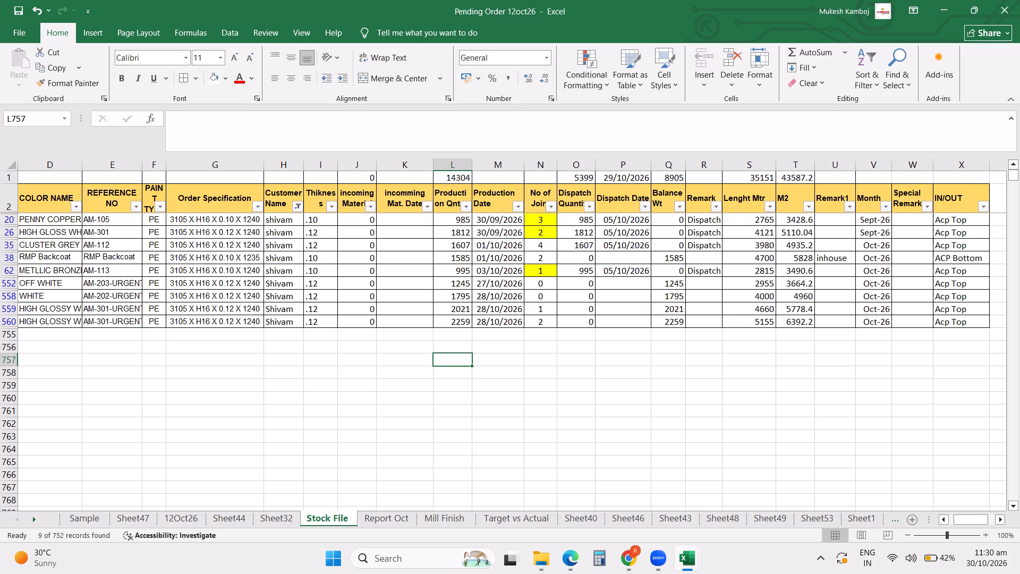
left_click(591, 206)
left_click(459, 360)
left_click(456, 368)
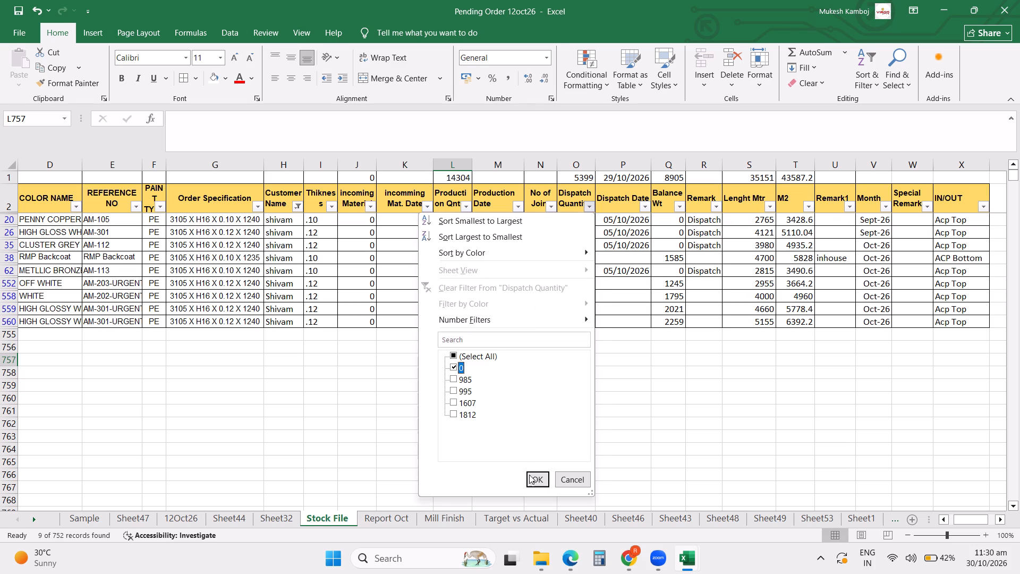
left_click(532, 481)
Copy the date 29/10/2026 from cell P1 into the blank Dispatch Date cells of Shivam's filtered rows, 38 through 560.
scroll(610, 333, "up", 8)
left_click(624, 176)
key("ctrl+c")
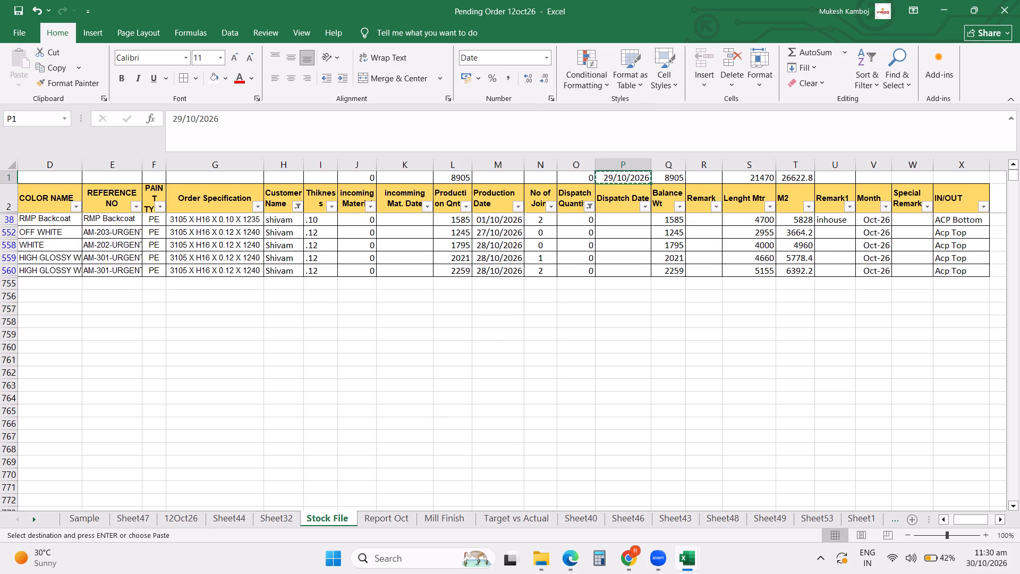
left_click_drag(630, 218, 629, 266)
scroll(629, 267, "up", 9)
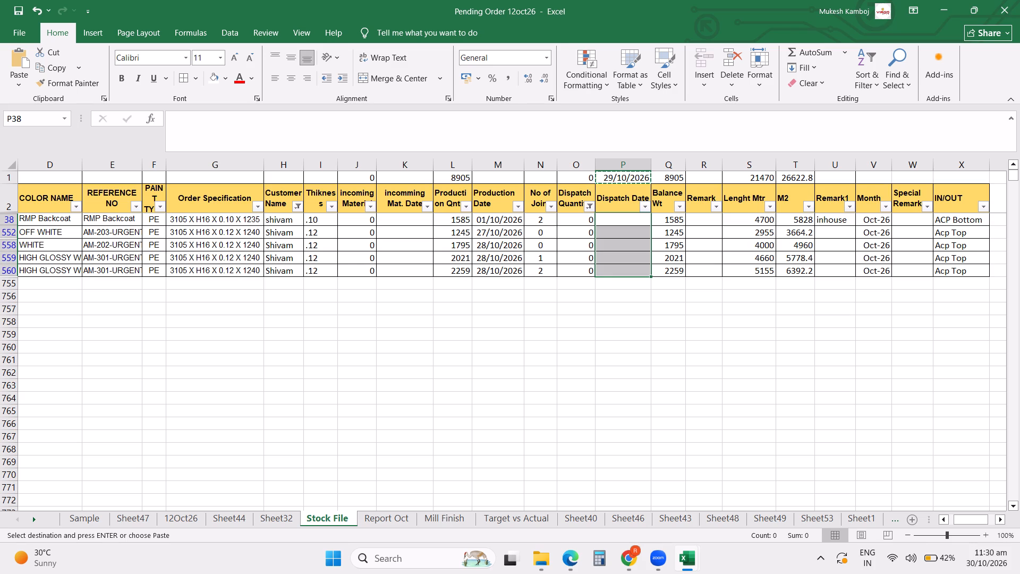
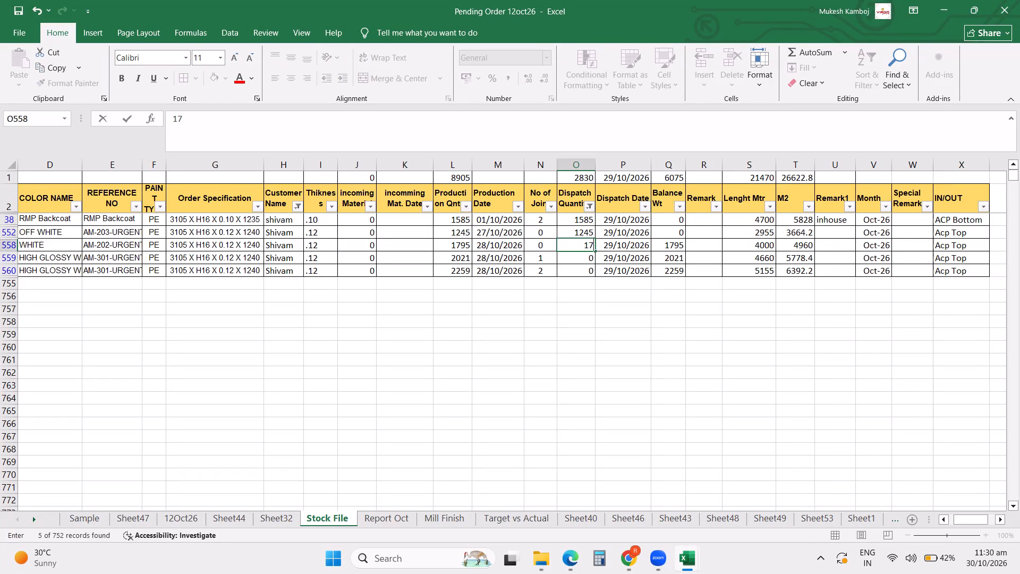
Enter dispatch quantities of 1795, 2021 and 2259 for Shivam's rows 558, 559 and 560.
type("95")
key("Return")
type("2021")
key("Return")
type("2259")
key("Return")
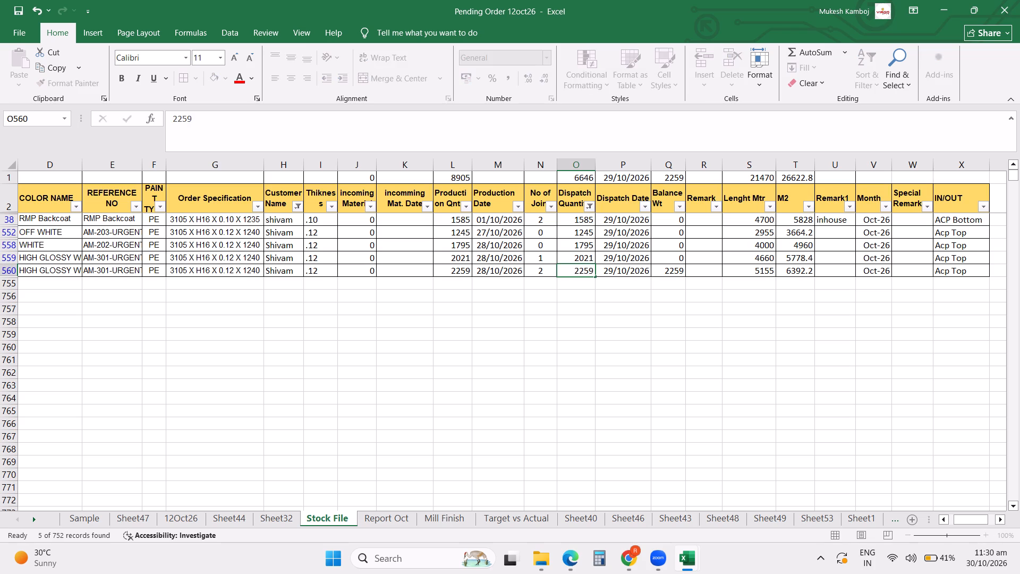
Enter the remark Dispatch for Shivam's filtered rows 38, 552, 558, 559 and 560.
left_click(700, 215)
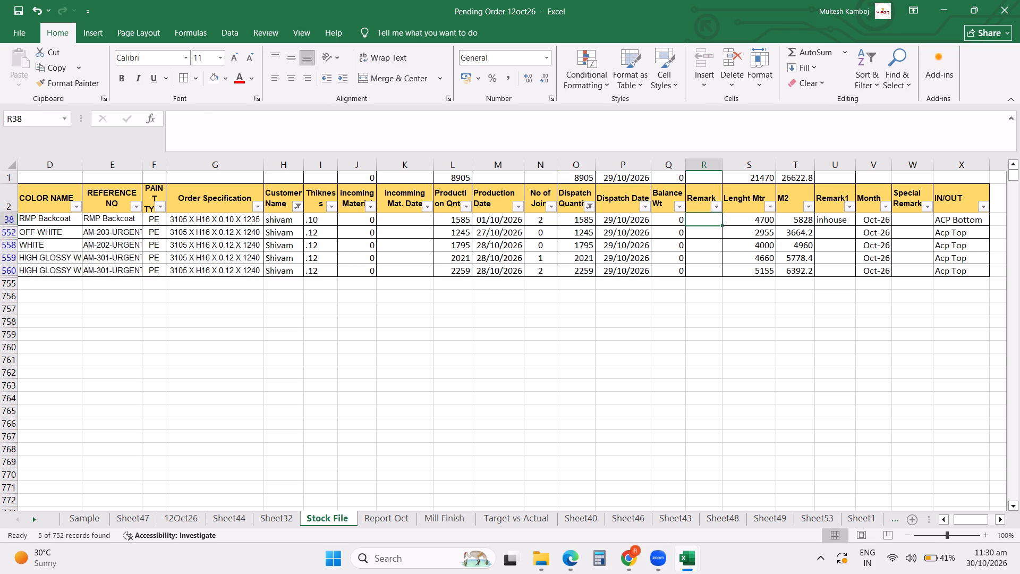
key("d")
key("Down")
key("d")
key("Down")
key("d")
key("Down")
key("d")
key("Down")
key("d")
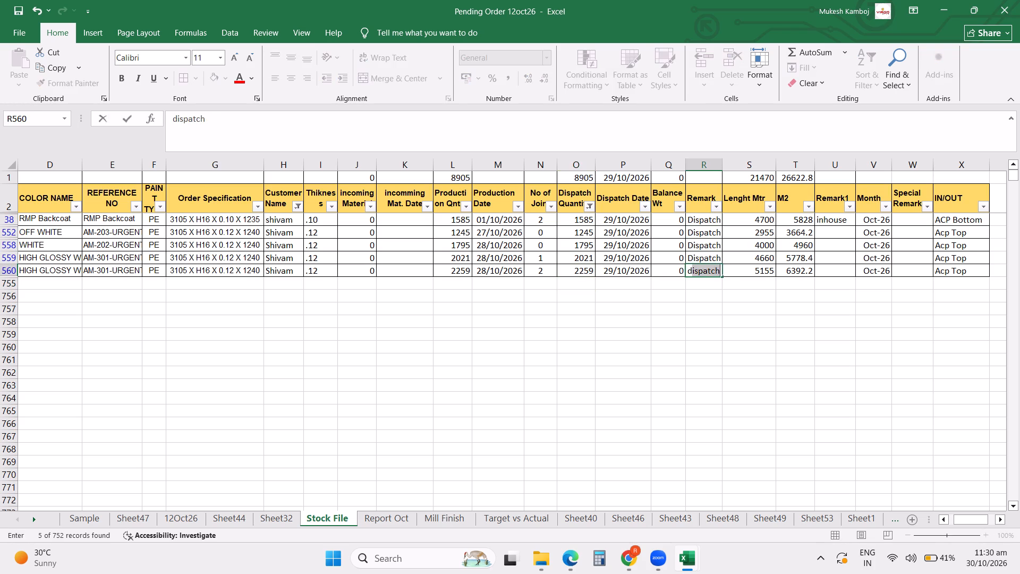
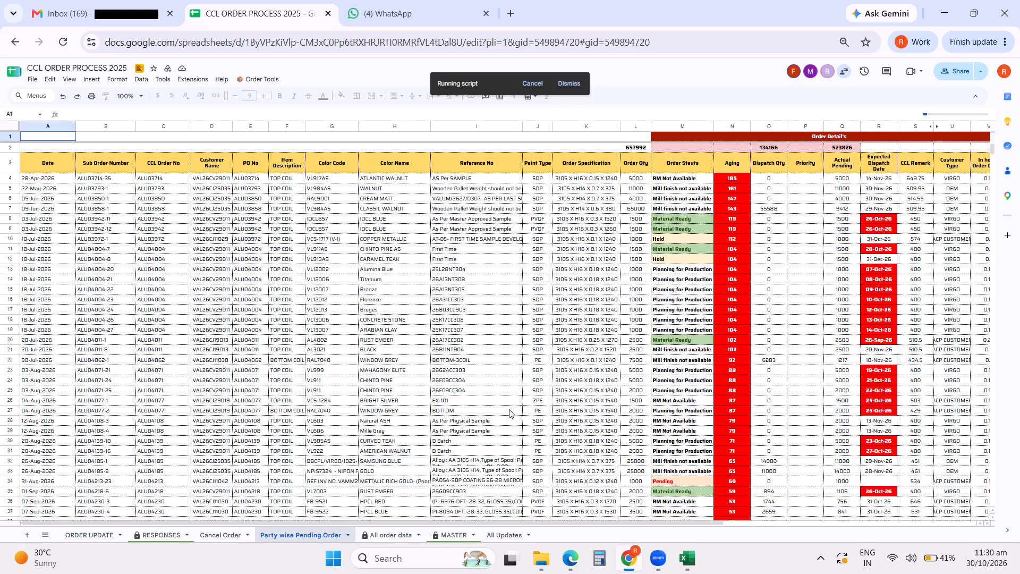
Examine the Party wise Pending Order sheet from the oldest orders down to the most recent October 2026 entries.
left_click_drag(515, 392, 570, 405)
left_click(570, 405)
key("ctrl+Down")
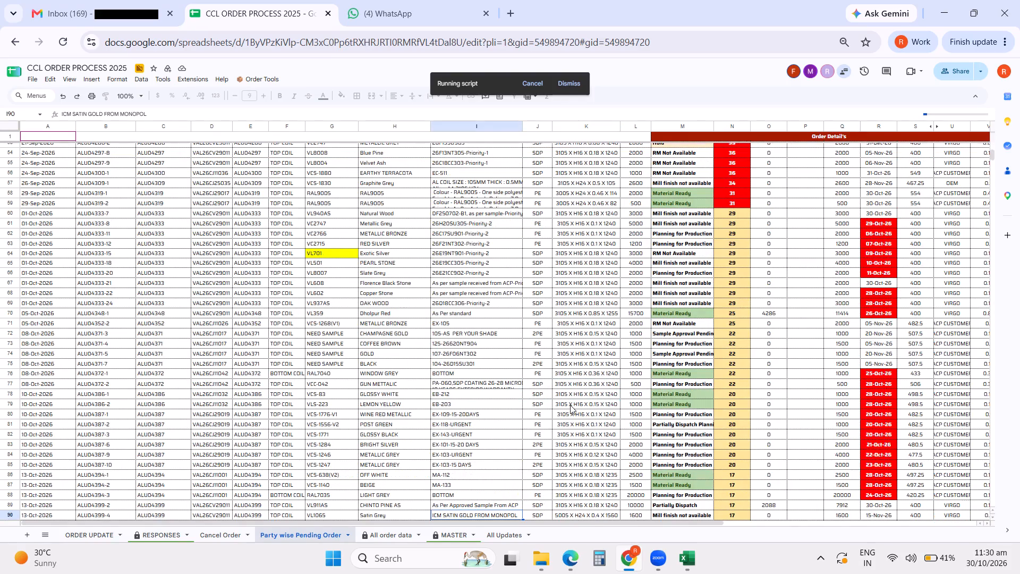
scroll(555, 425, "down", 12)
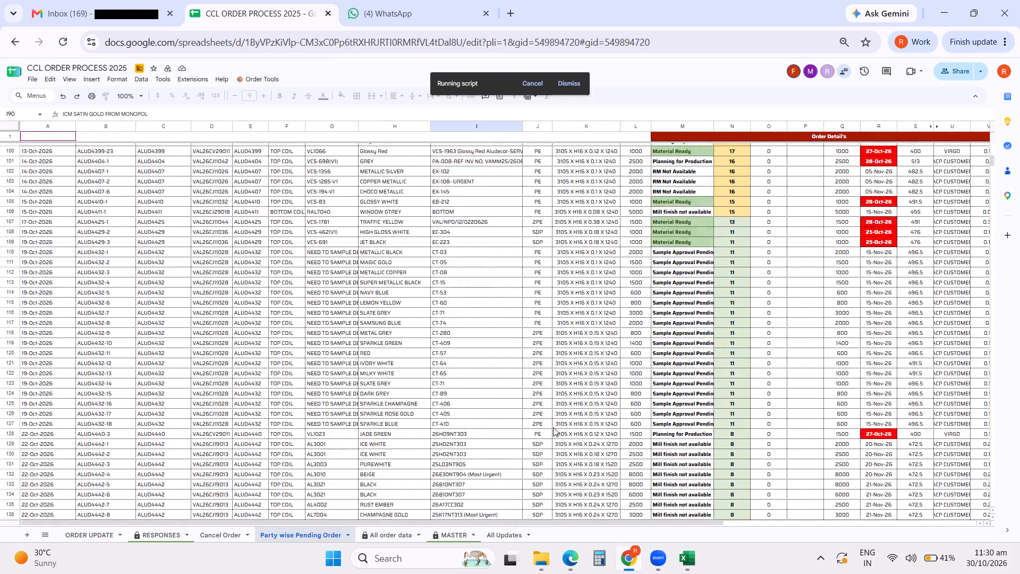
scroll(553, 427, "down", 6)
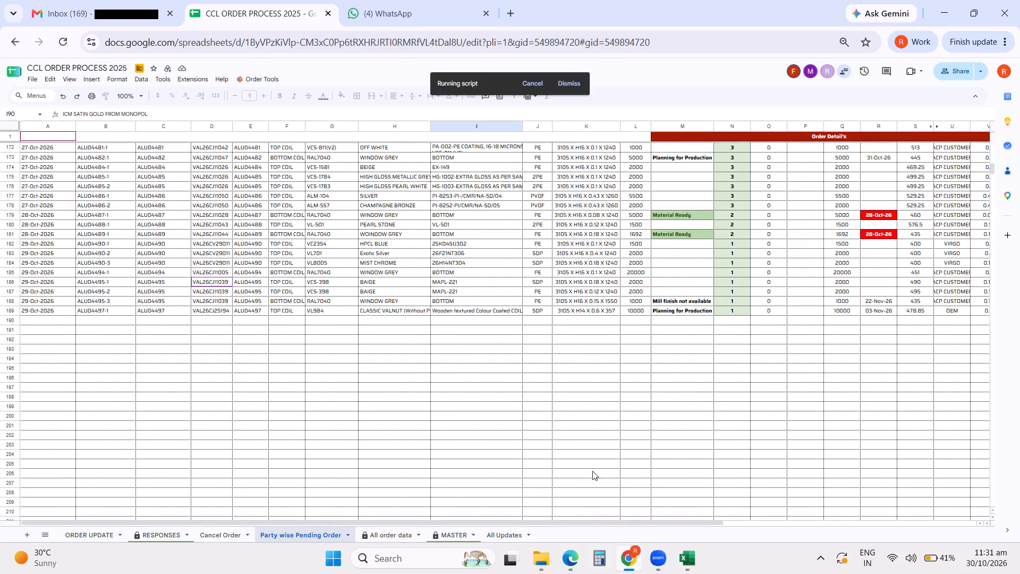
scroll(566, 484, "up", 1)
left_click(108, 535)
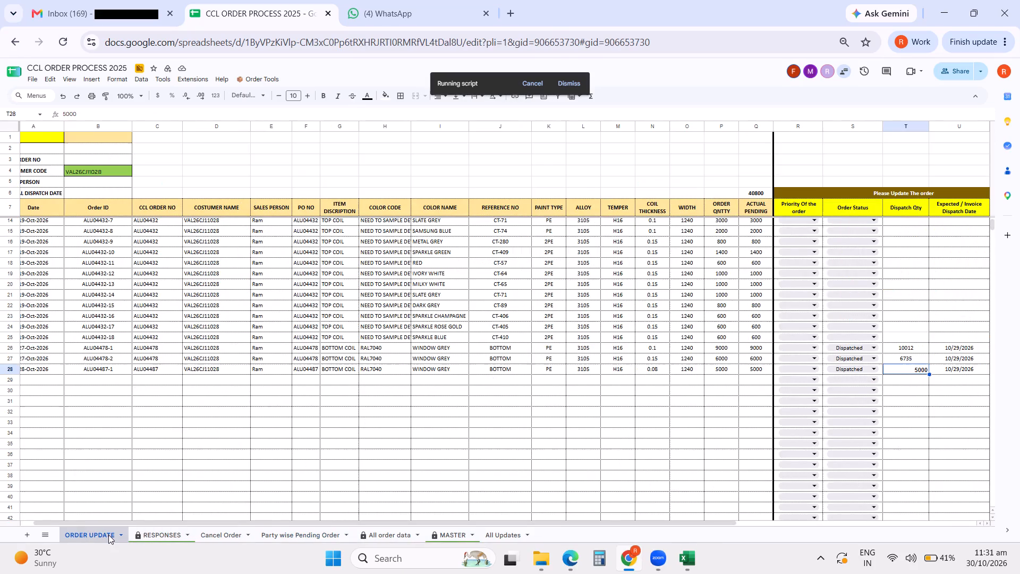
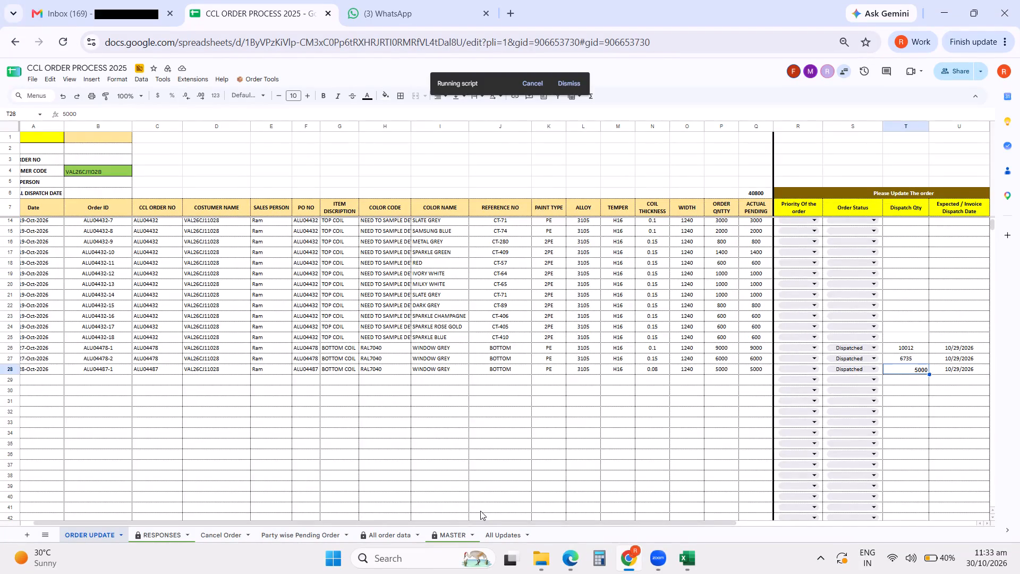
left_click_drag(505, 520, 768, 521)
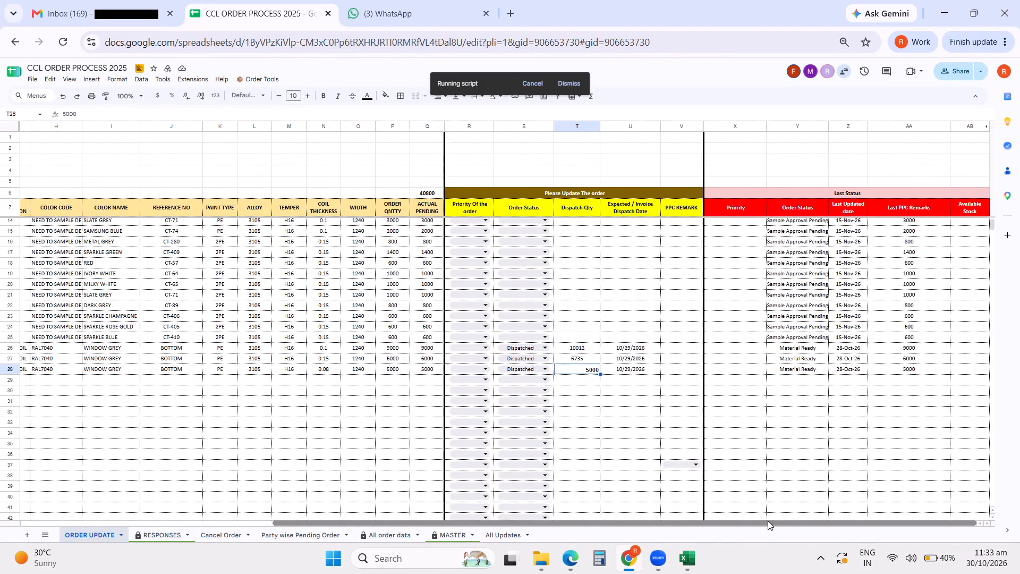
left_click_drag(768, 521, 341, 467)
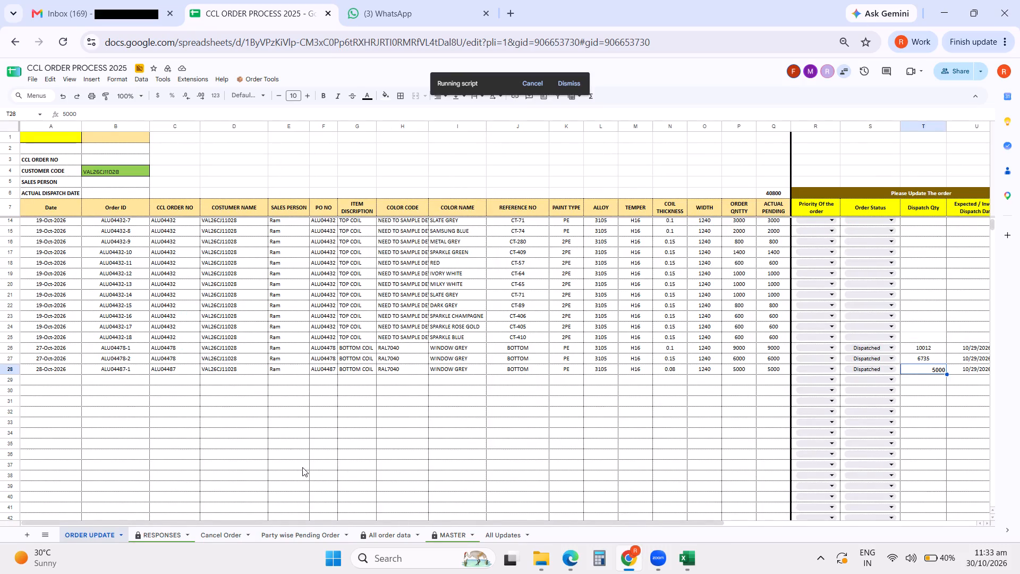
Switch to the Pending Order 12oct26 workbook in Excel and clear the Dispatch Quantity and Customer Name filters on the Stock File sheet.
left_click(693, 563)
left_click(468, 506)
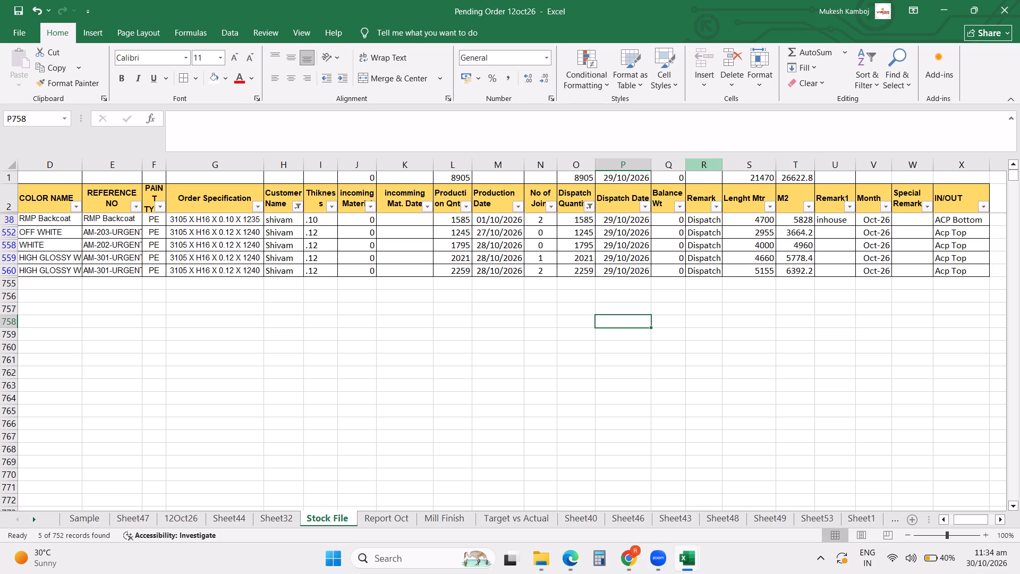
left_click(592, 206)
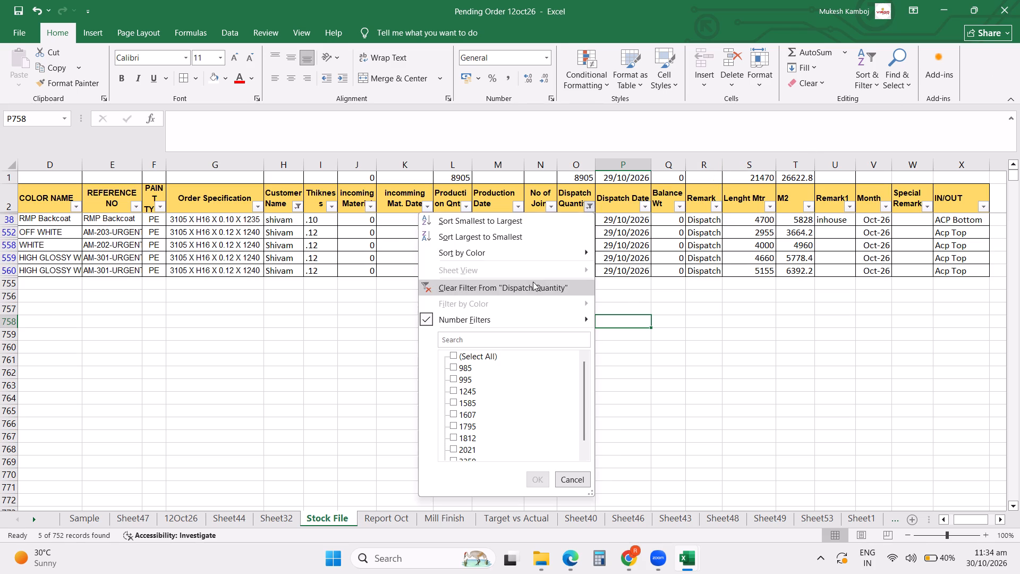
left_click(532, 283)
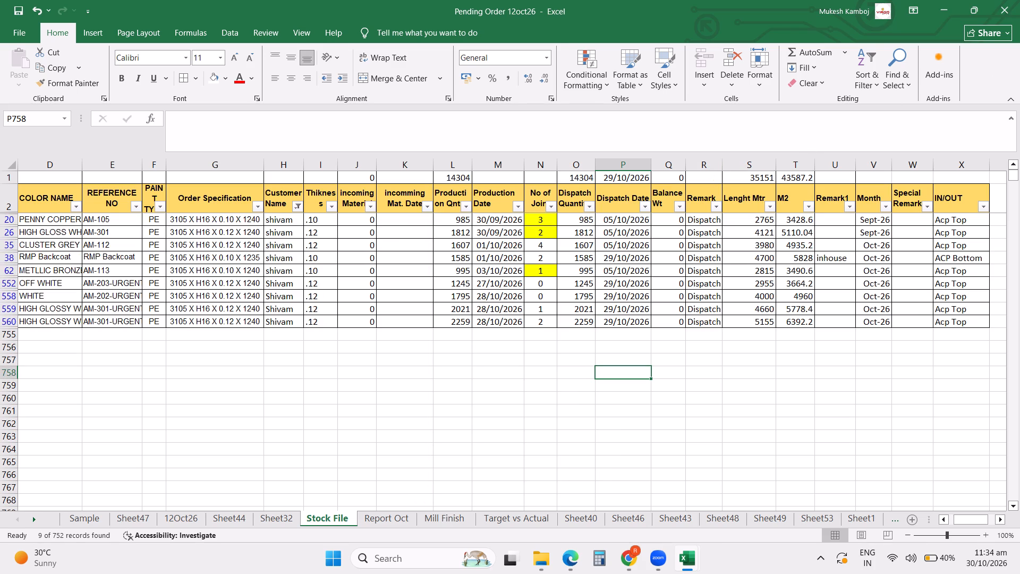
left_click(297, 206)
left_click(251, 288)
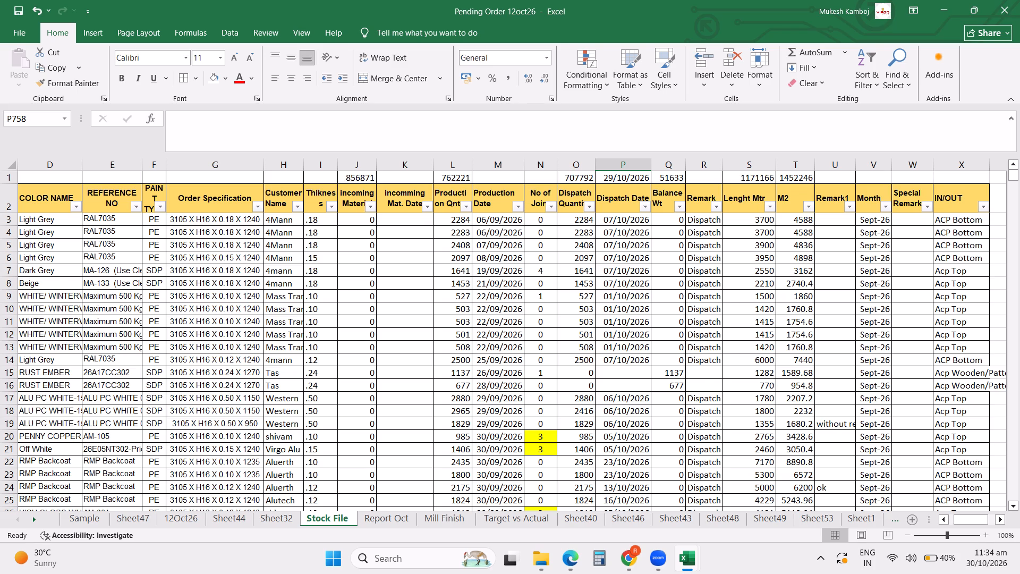
Examine the unfiltered Stock File records from the September 2026 rows down through the October 2026 entries.
scroll(681, 339, "down", 17)
scroll(678, 342, "down", 14)
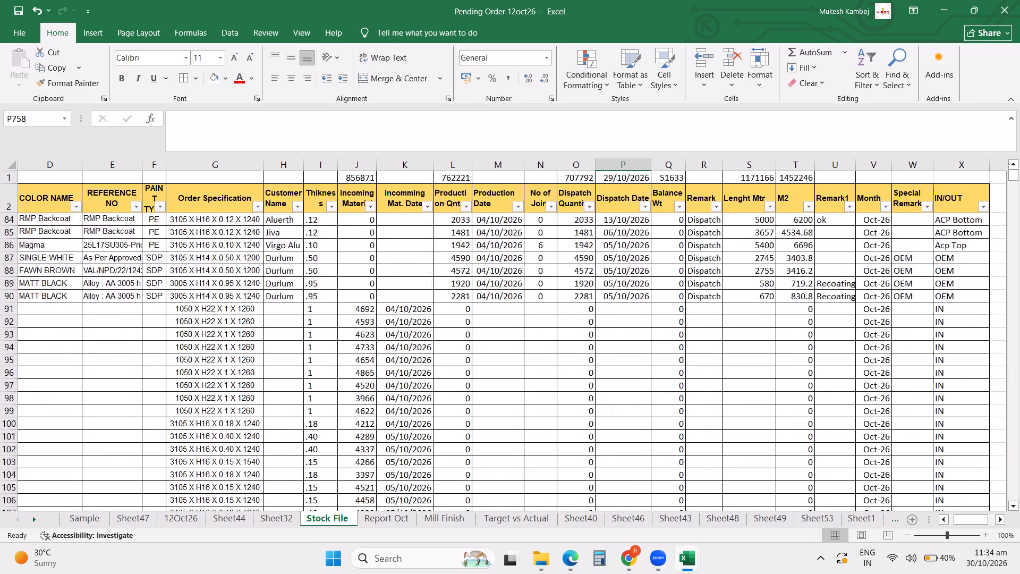
scroll(675, 345, "down", 19)
scroll(674, 345, "down", 7)
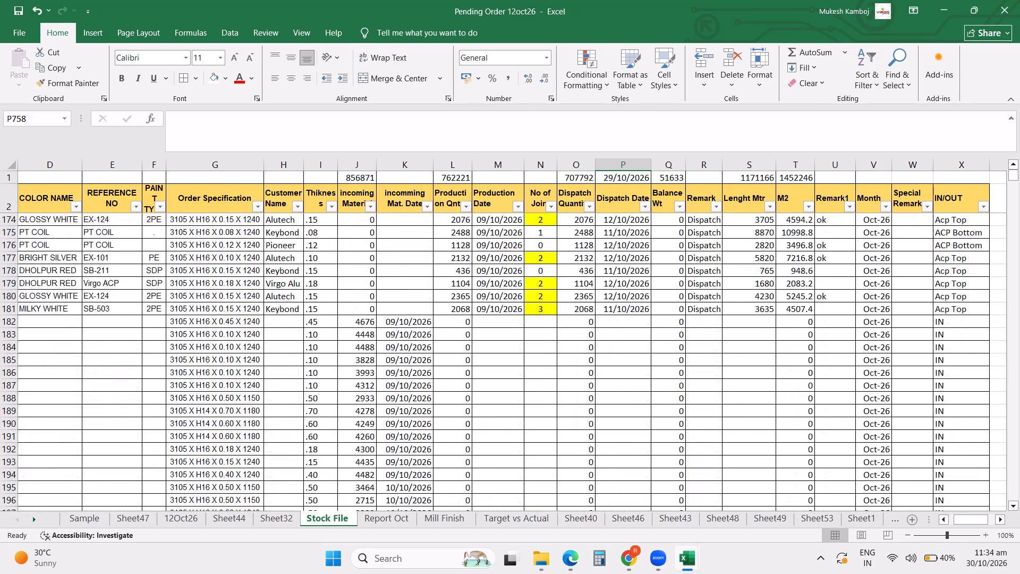
scroll(674, 345, "down", 20)
scroll(674, 345, "down", 13)
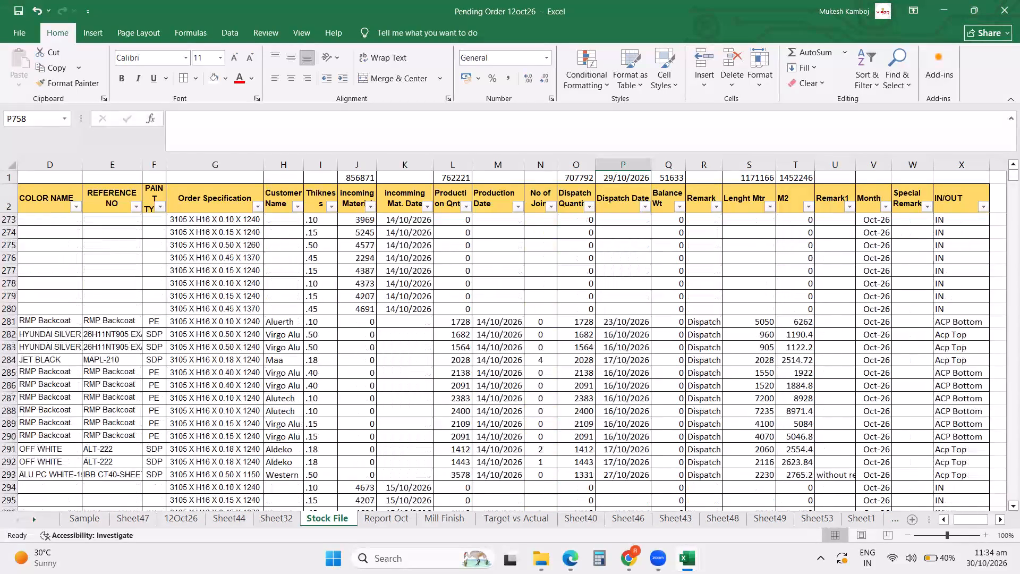
Examine the Stock File production and dispatch records dated 14 to 19 October 2026.
scroll(674, 345, "up", 4)
scroll(674, 345, "down", 6)
left_click(190, 403)
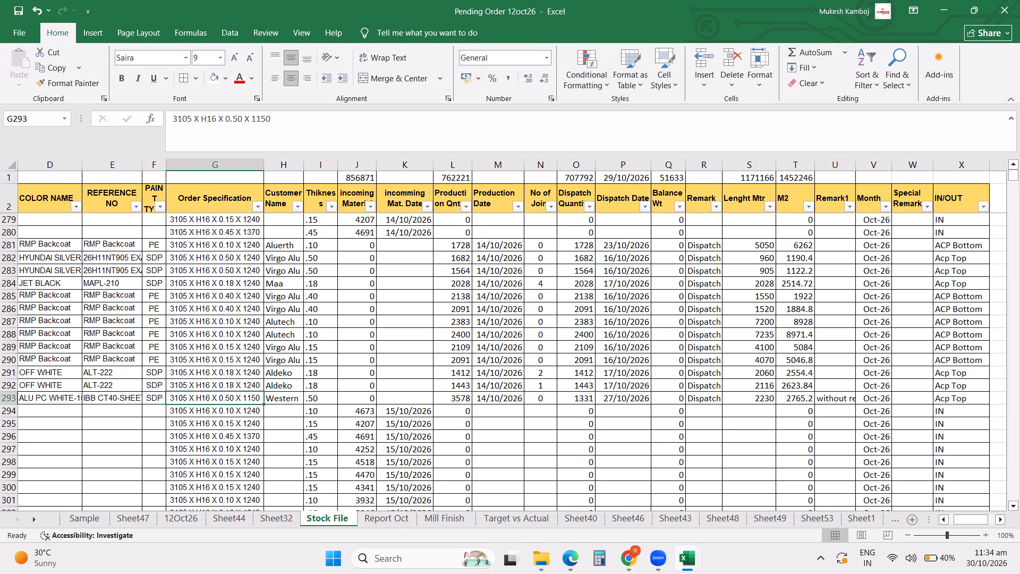
scroll(188, 404, "down", 13)
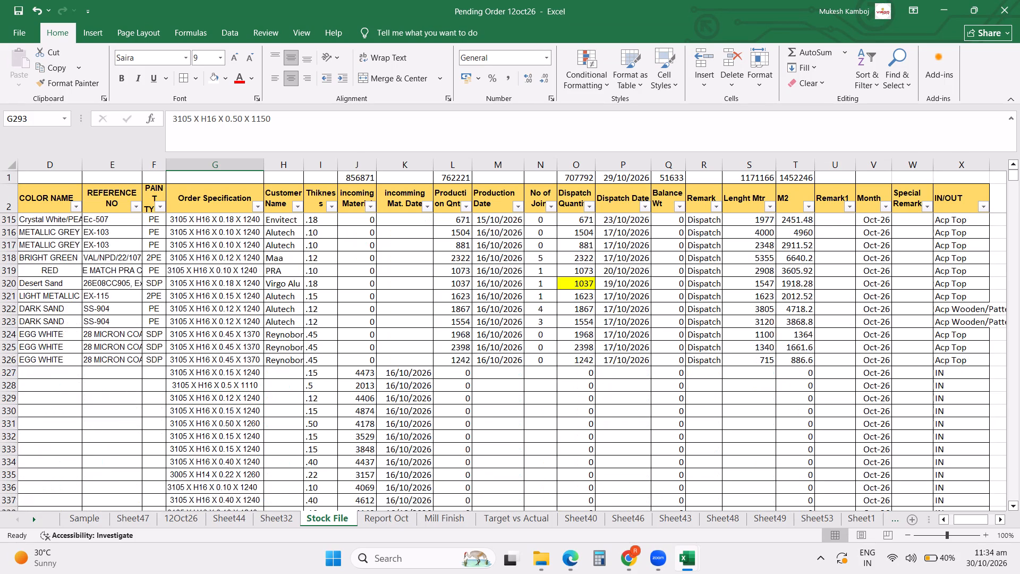
scroll(243, 409, "up", 1)
scroll(244, 411, "down", 19)
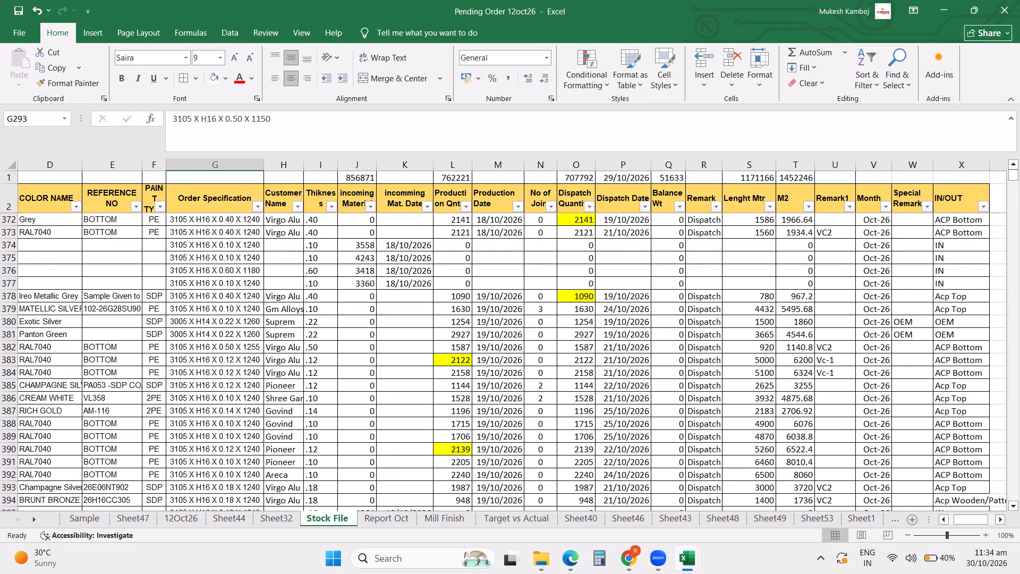
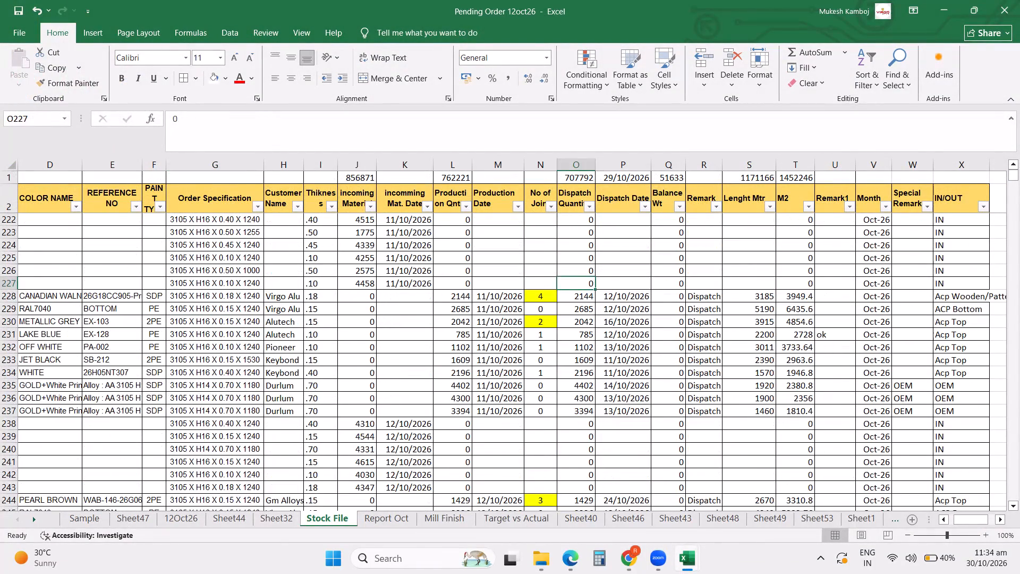
Open the filter options for the Special Remark column at the top of the Stock File sheet.
left_click(807, 286)
scroll(861, 303, "up", 20)
scroll(861, 303, "up", 20)
scroll(861, 303, "up", 2)
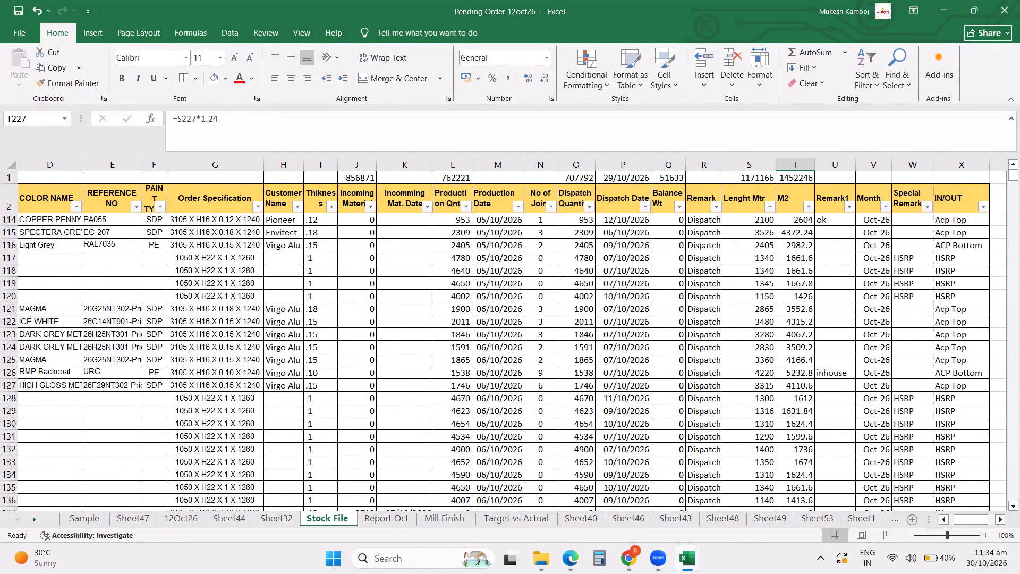
scroll(1003, 260, "up", 20)
scroll(1003, 260, "up", 20)
scroll(1003, 260, "up", 10)
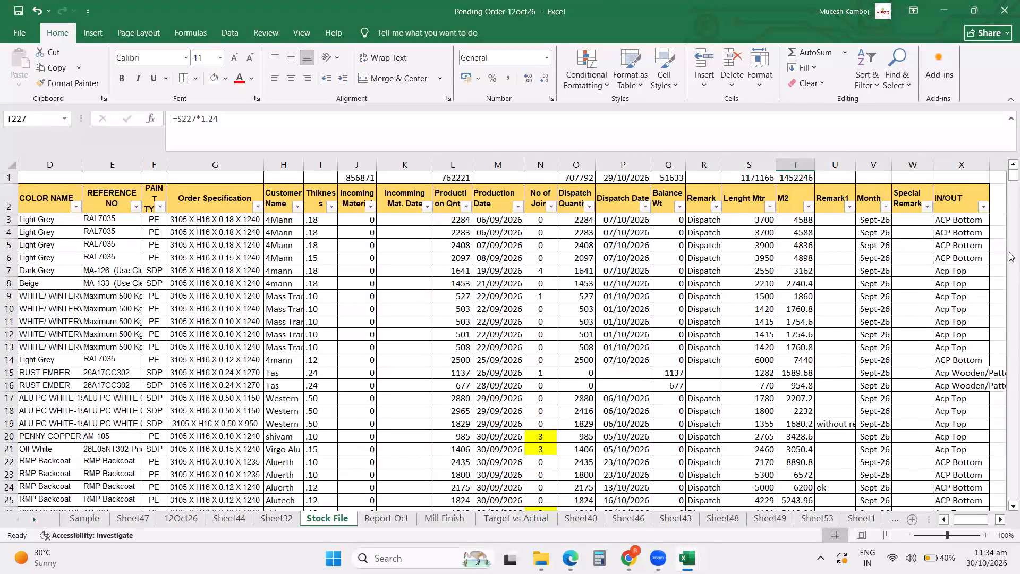
scroll(1009, 252, "up", 5)
left_click(926, 206)
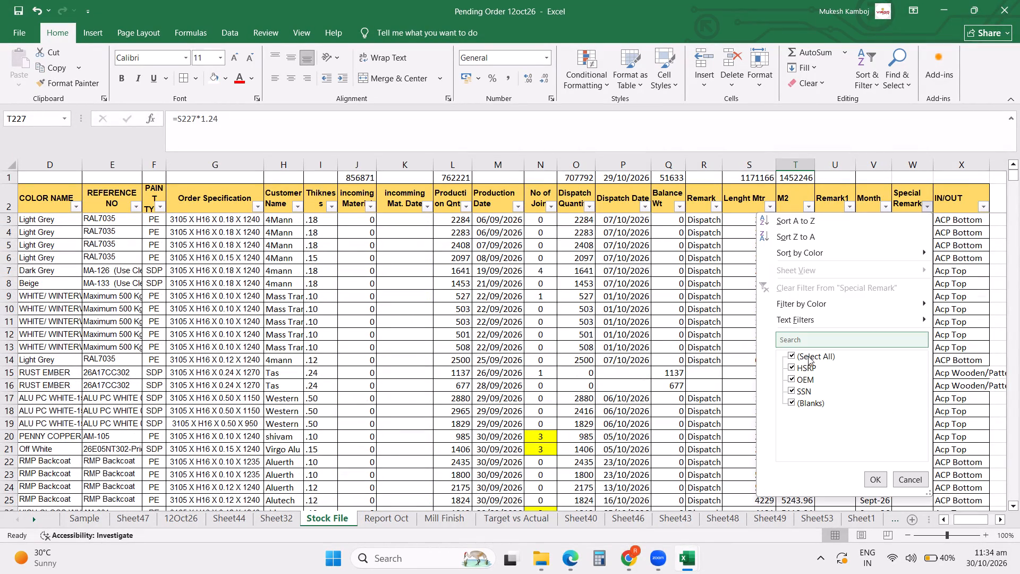
Filter the Special Remark column of the Stock File sheet to blanks only, excluding HSRP, OEM and SSN.
left_click(810, 362)
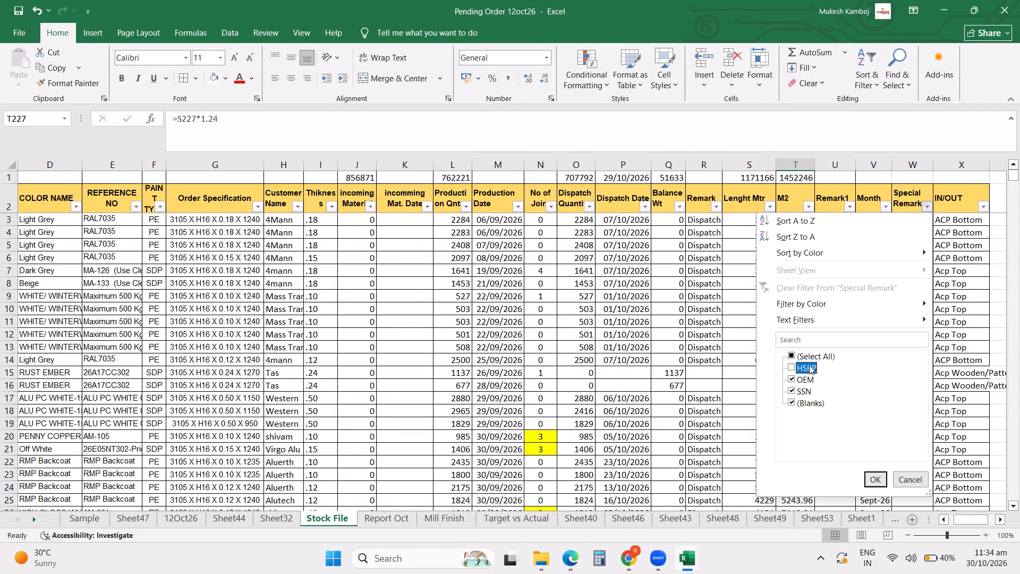
left_click(805, 378)
left_click(804, 386)
left_click(807, 393)
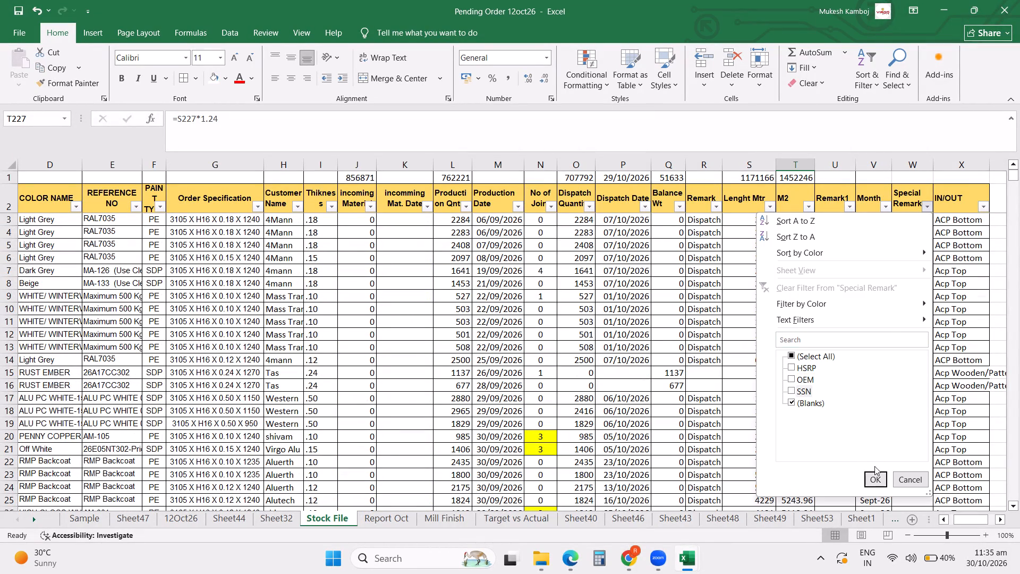
left_click(876, 478)
scroll(825, 376, "up", 20)
scroll(825, 376, "up", 7)
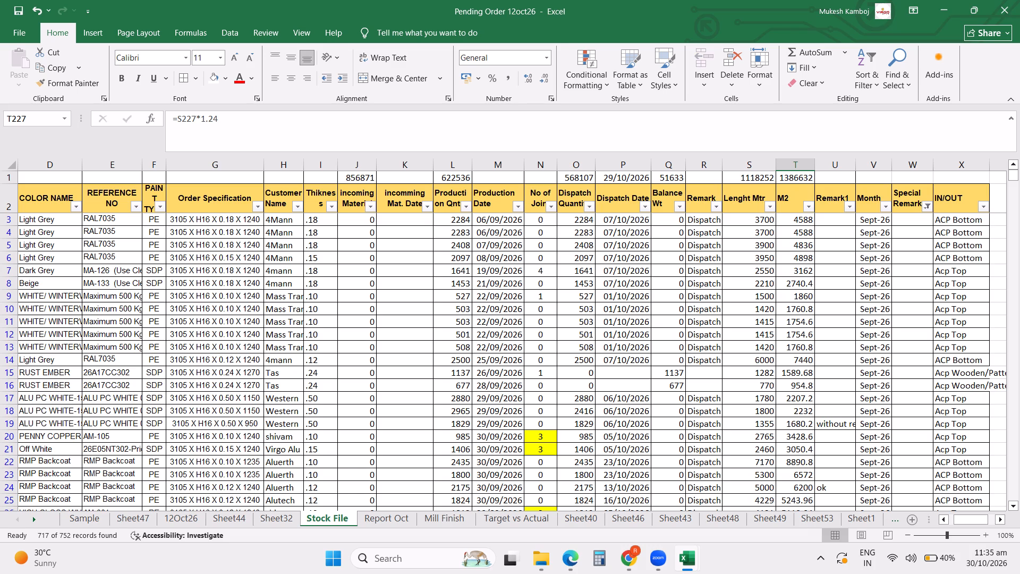
scroll(832, 357, "up", 20)
scroll(832, 357, "up", 4)
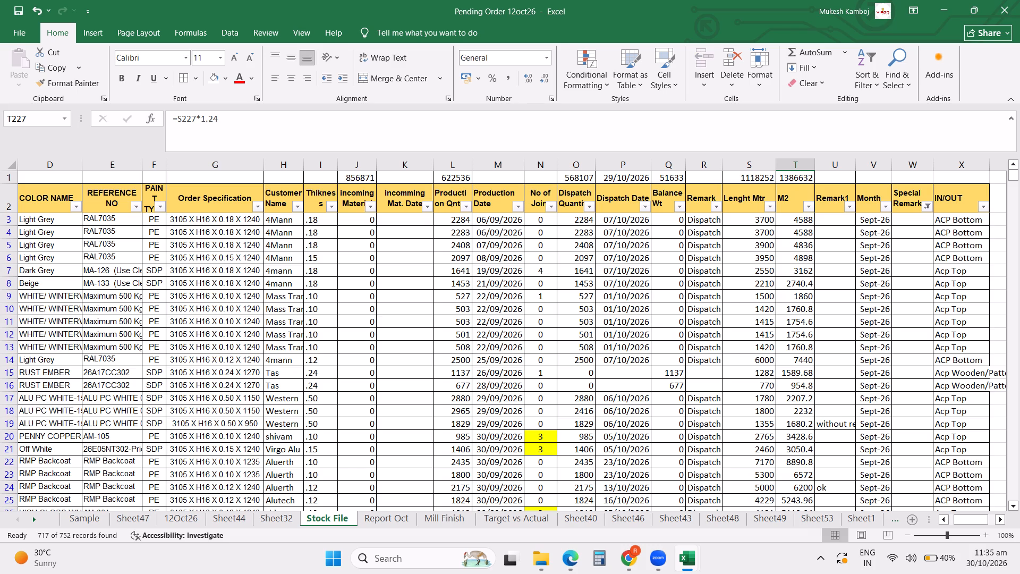
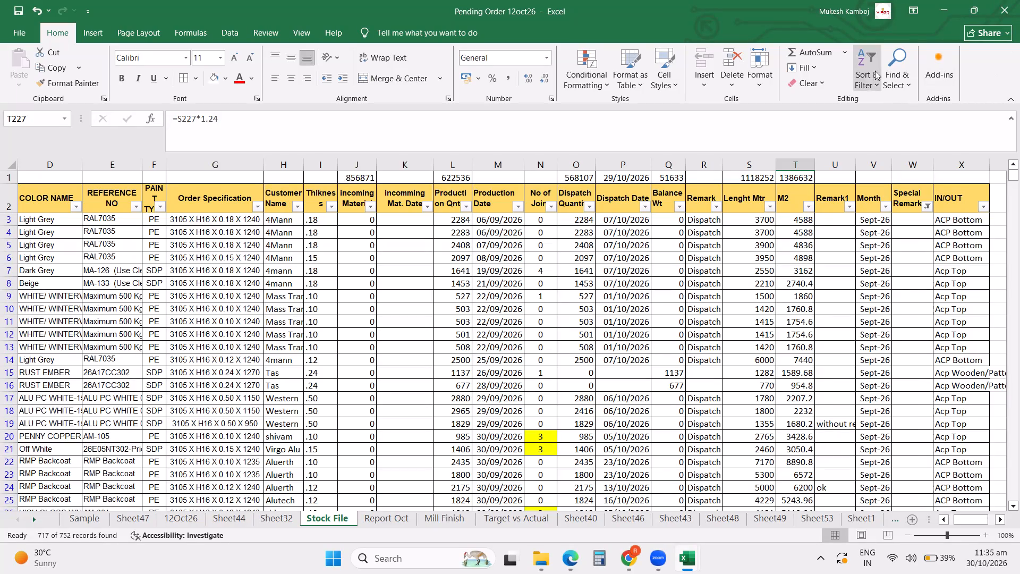
Remove the yellow fill from the thickness, incoming material and incoming date cells in rows 28 to 30 of the Stock File sheet.
left_click(530, 294)
scroll(703, 322, "up", 10)
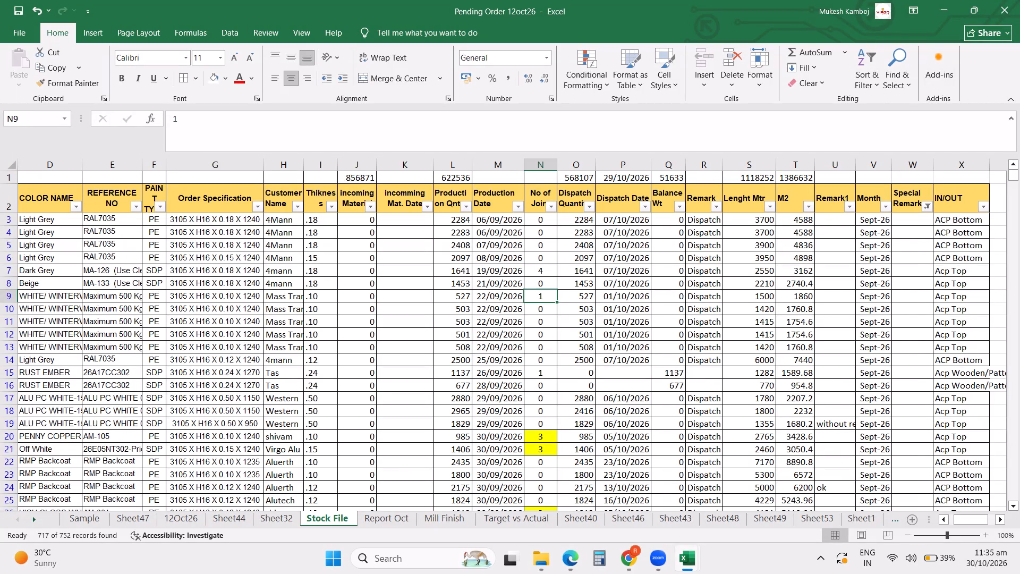
scroll(749, 313, "up", 3)
scroll(744, 315, "down", 7)
scroll(743, 315, "up", 7)
scroll(743, 315, "down", 9)
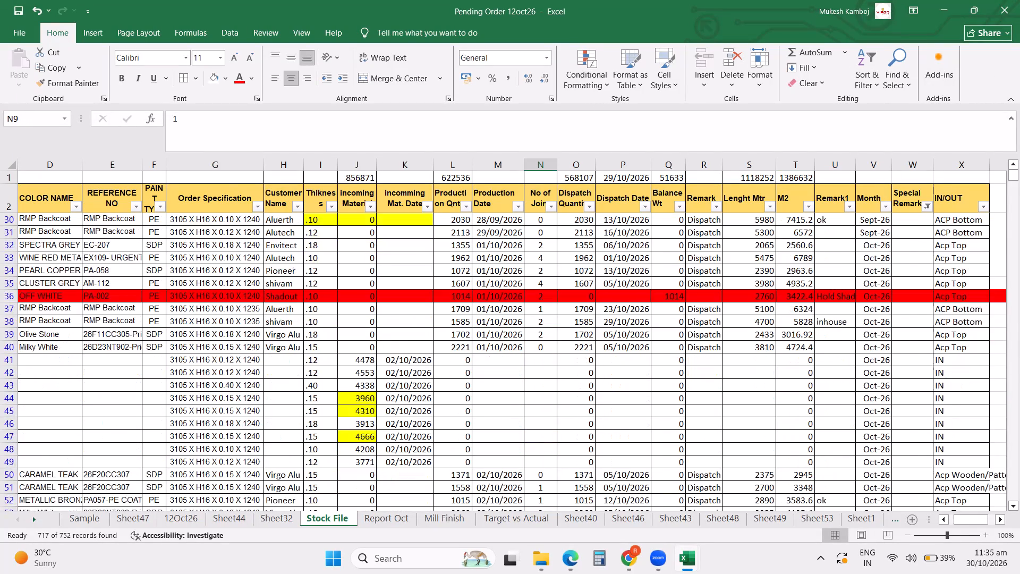
scroll(597, 344, "up", 16)
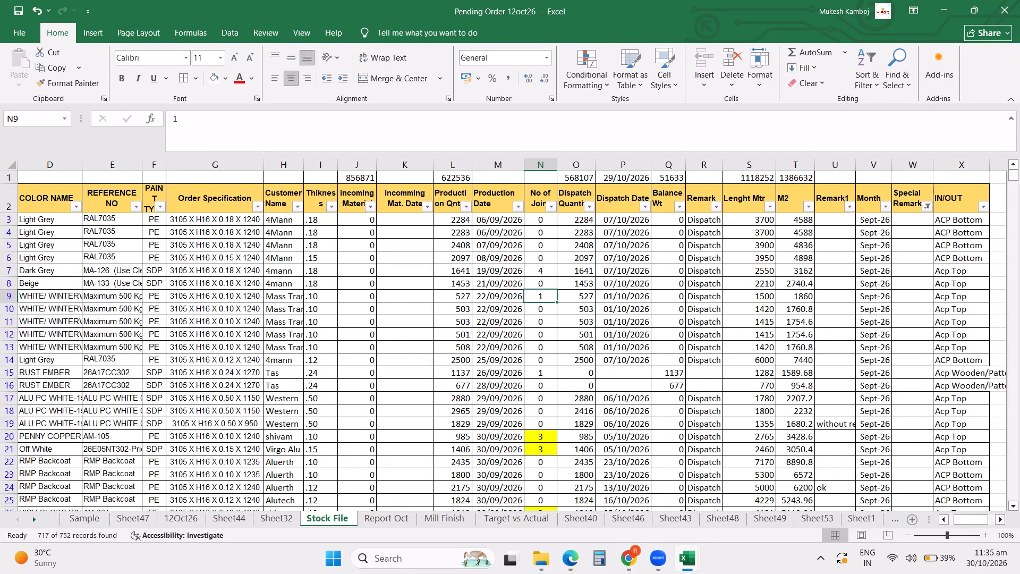
scroll(602, 337, "up", 11)
scroll(602, 337, "down", 5)
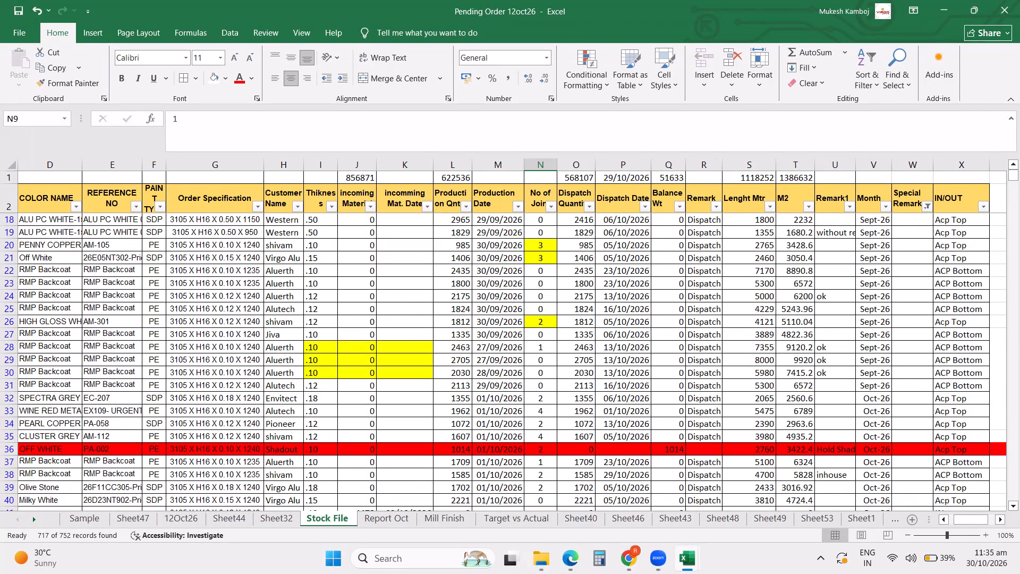
left_click_drag(316, 350, 378, 374)
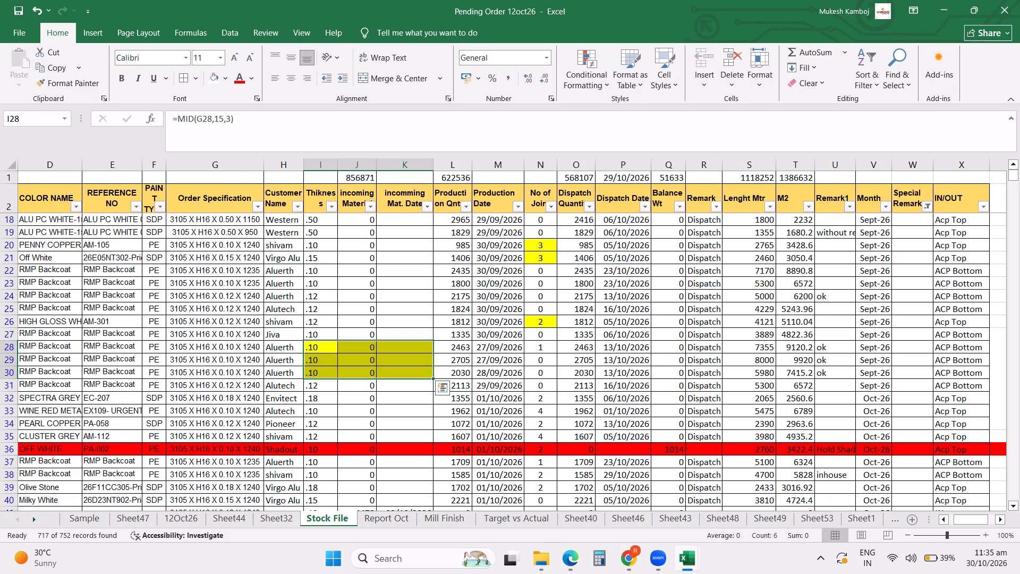
left_click(214, 83)
left_click(506, 337)
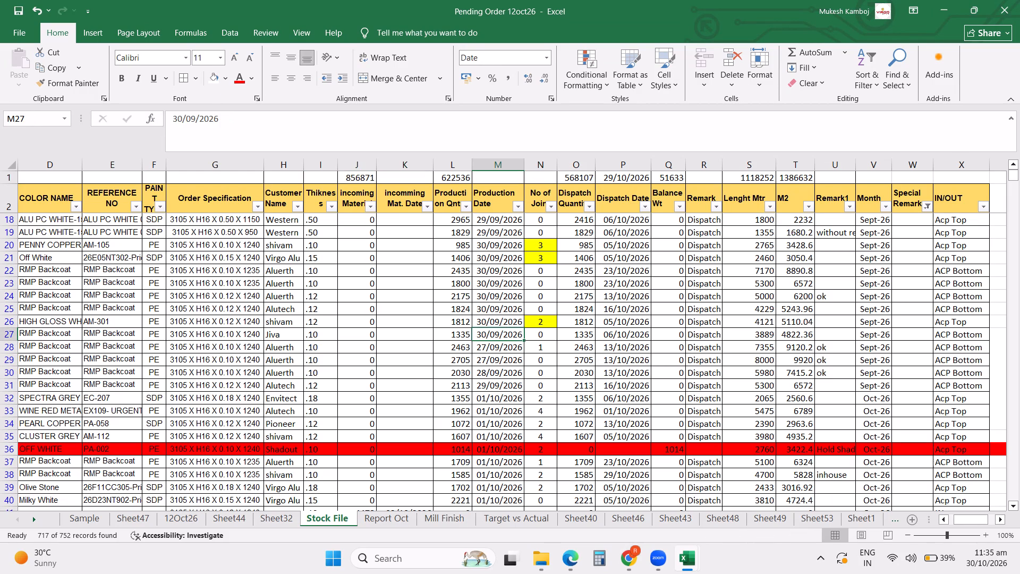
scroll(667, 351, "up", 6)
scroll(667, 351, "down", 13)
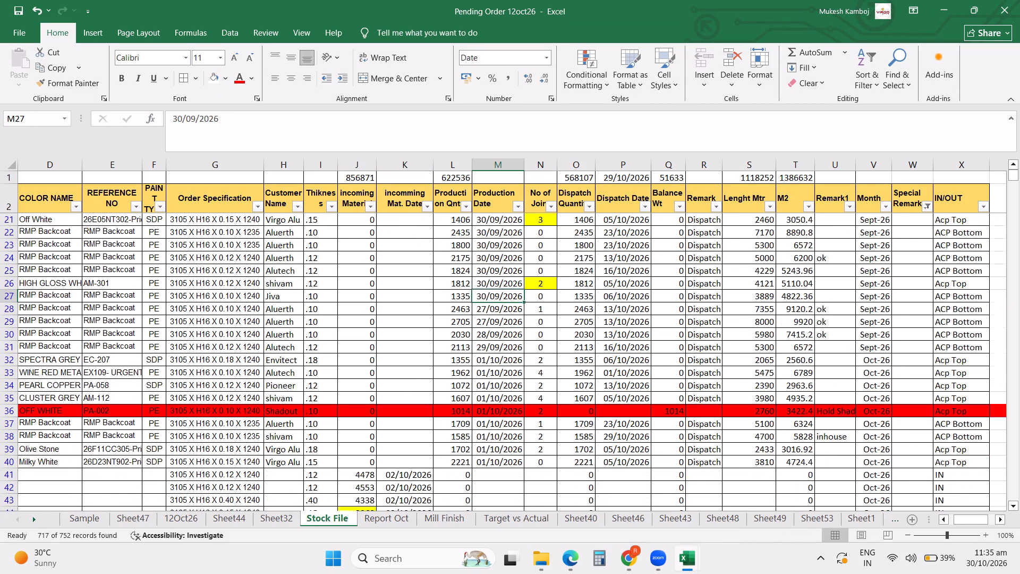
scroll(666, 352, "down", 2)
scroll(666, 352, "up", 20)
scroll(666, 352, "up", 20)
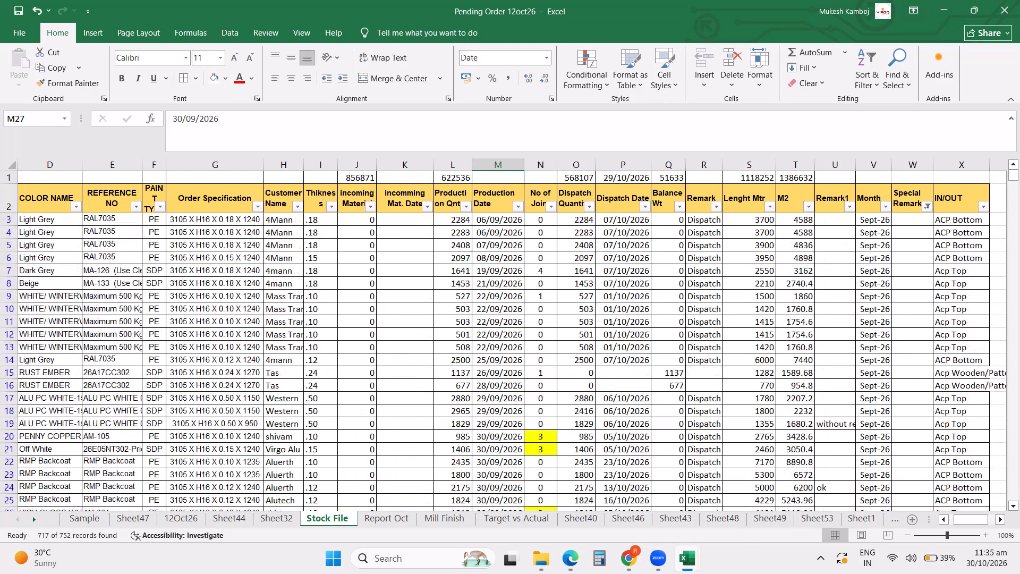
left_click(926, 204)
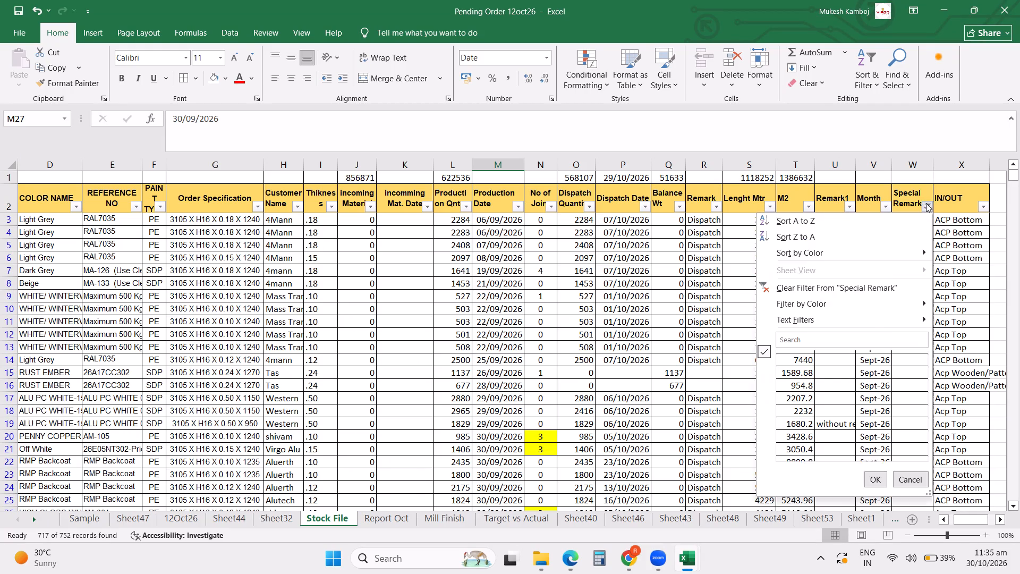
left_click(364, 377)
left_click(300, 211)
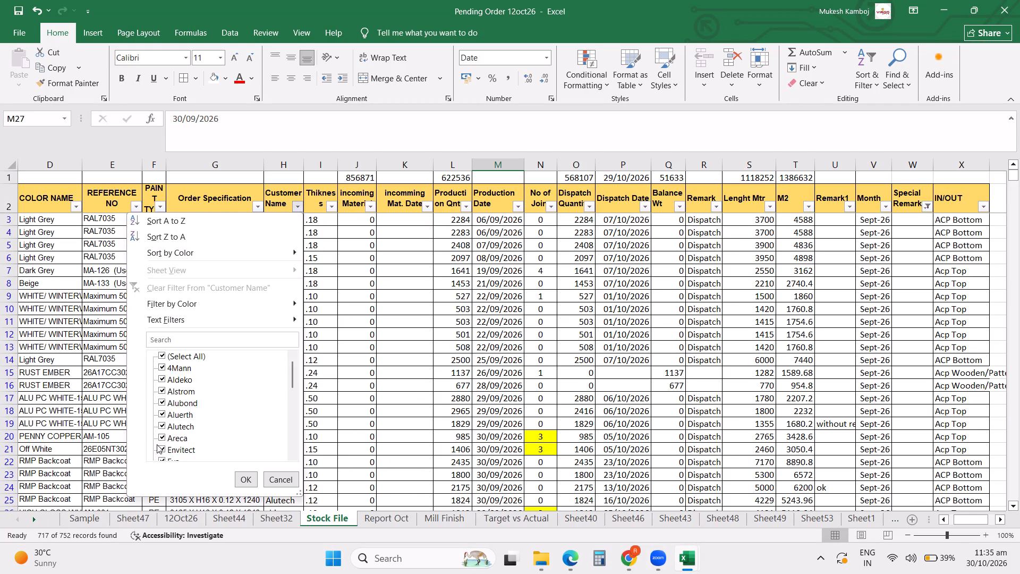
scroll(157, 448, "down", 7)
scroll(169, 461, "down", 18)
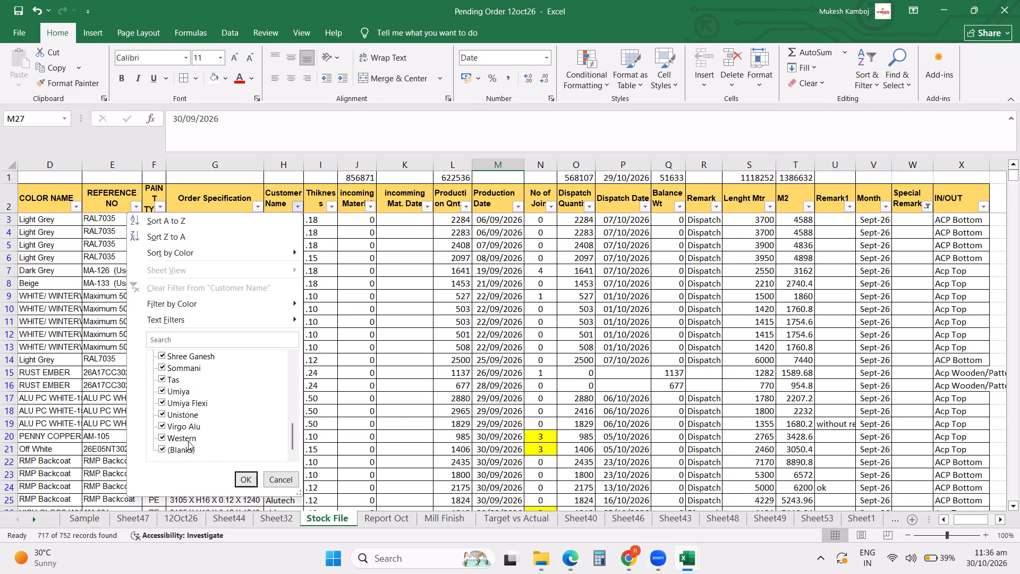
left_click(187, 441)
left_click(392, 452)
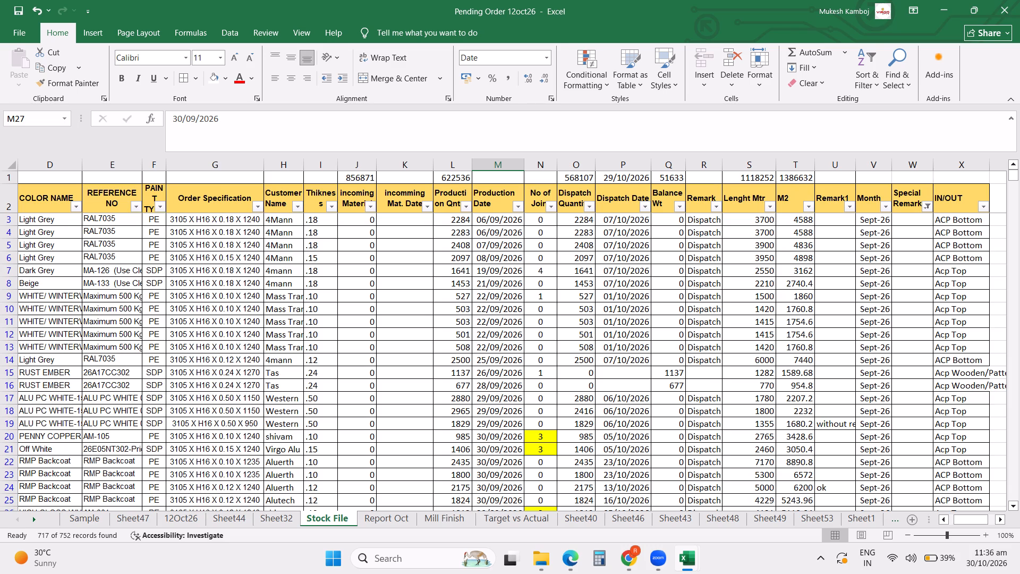
Clear the Special Remark filter and filter the Customer Name column to Sommani only.
left_click(928, 202)
left_click(832, 289)
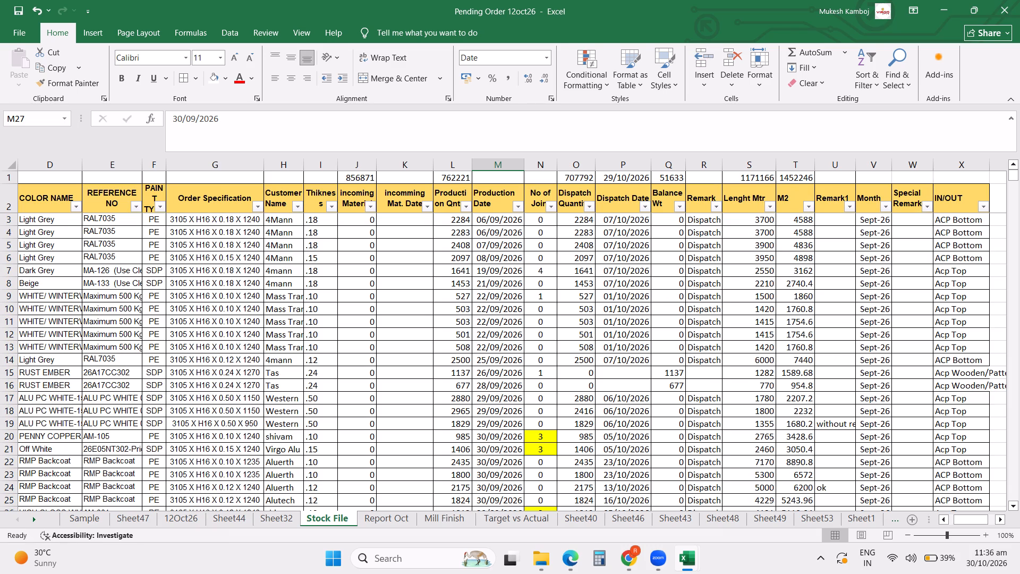
left_click(299, 203)
left_click(174, 351)
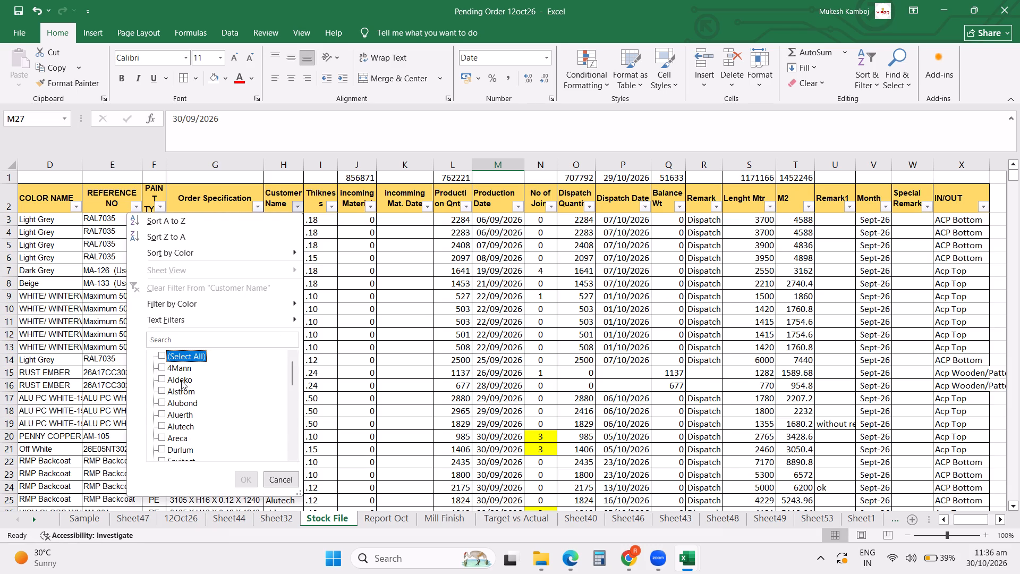
scroll(189, 407, "down", 5)
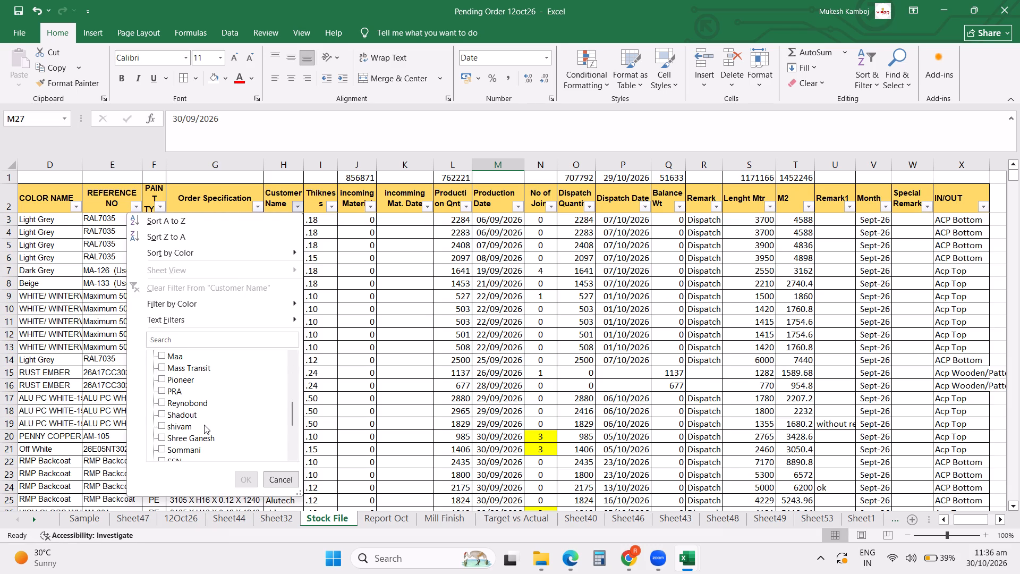
scroll(203, 426, "down", 2)
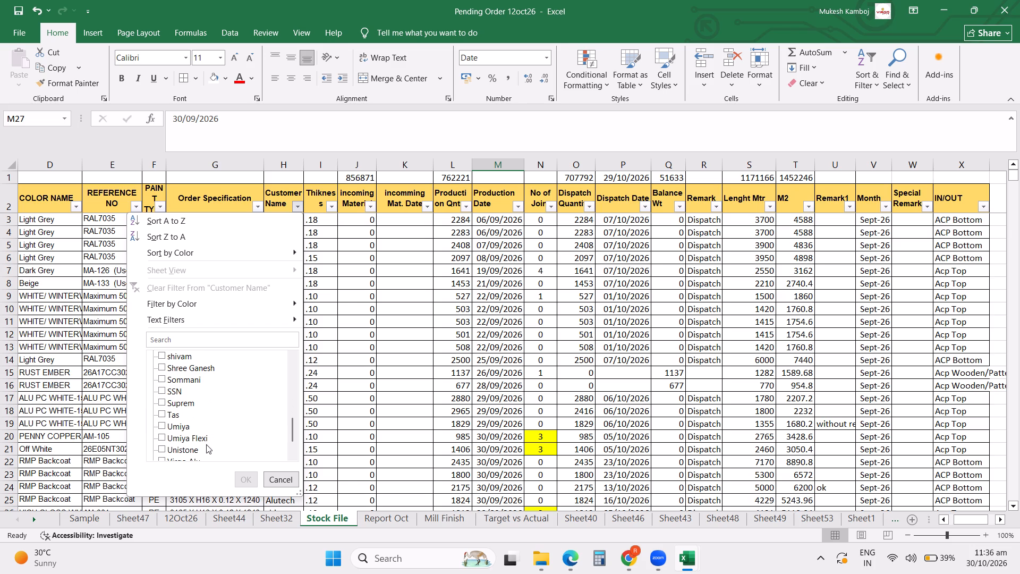
scroll(203, 410, "down", 1)
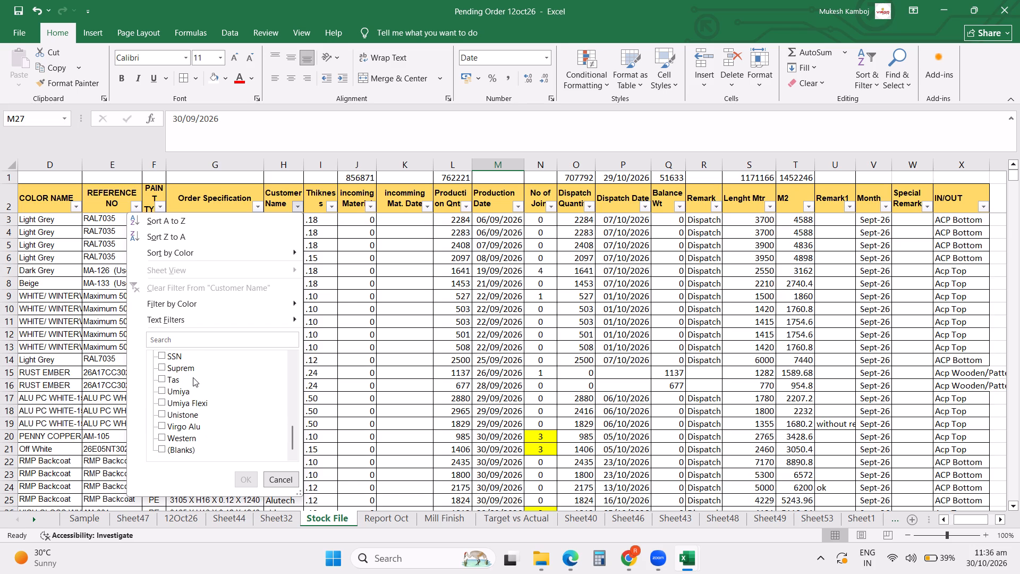
scroll(187, 364, "up", 2)
left_click(193, 414)
left_click(253, 480)
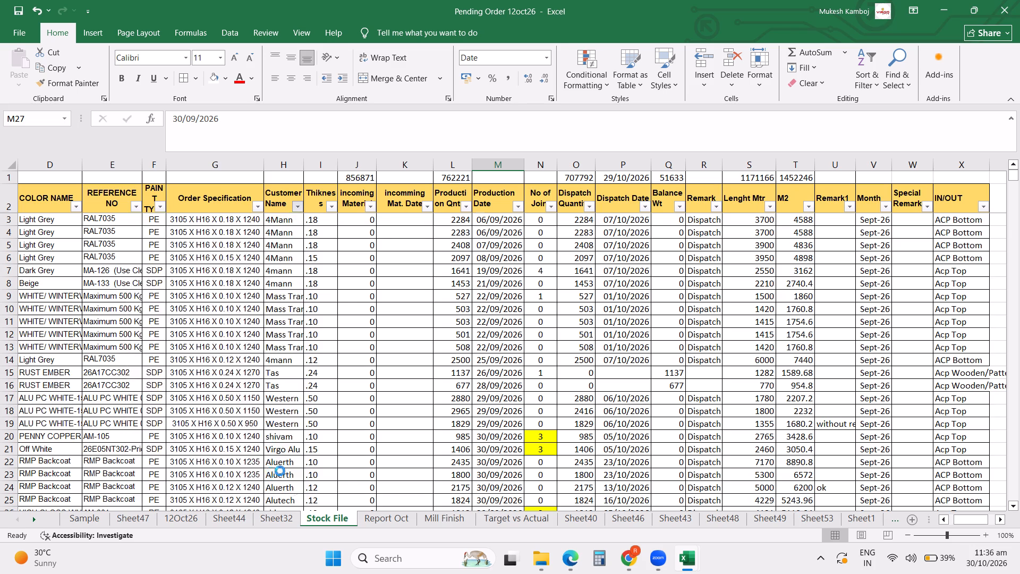
scroll(394, 397, "up", 10)
Record the dispatch of Sommani's RAL7040 coil with dispatch date 29/10/2026, dispatch quantity 1692 and remark Dispatch.
left_click(615, 178)
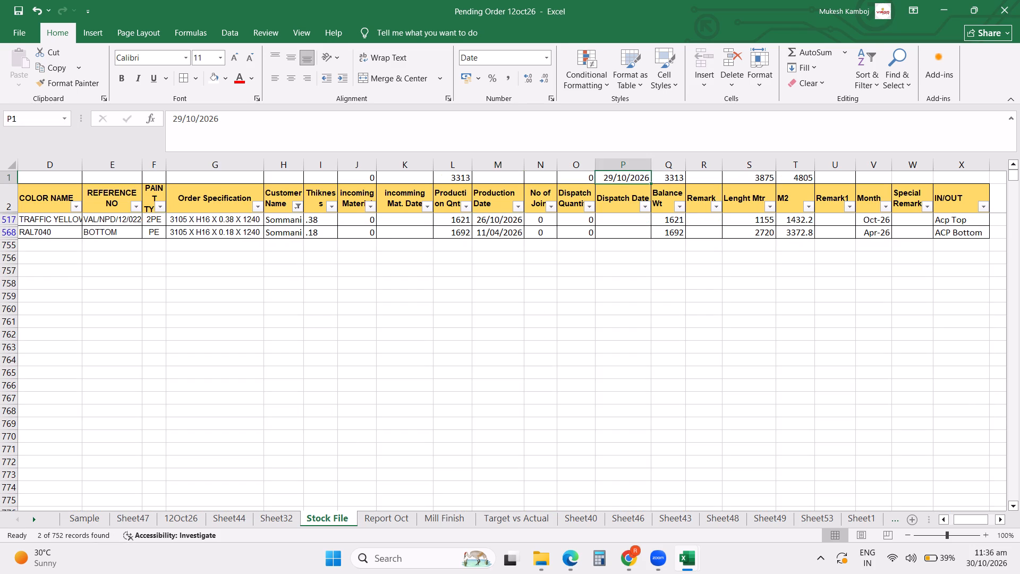
key("ctrl+c")
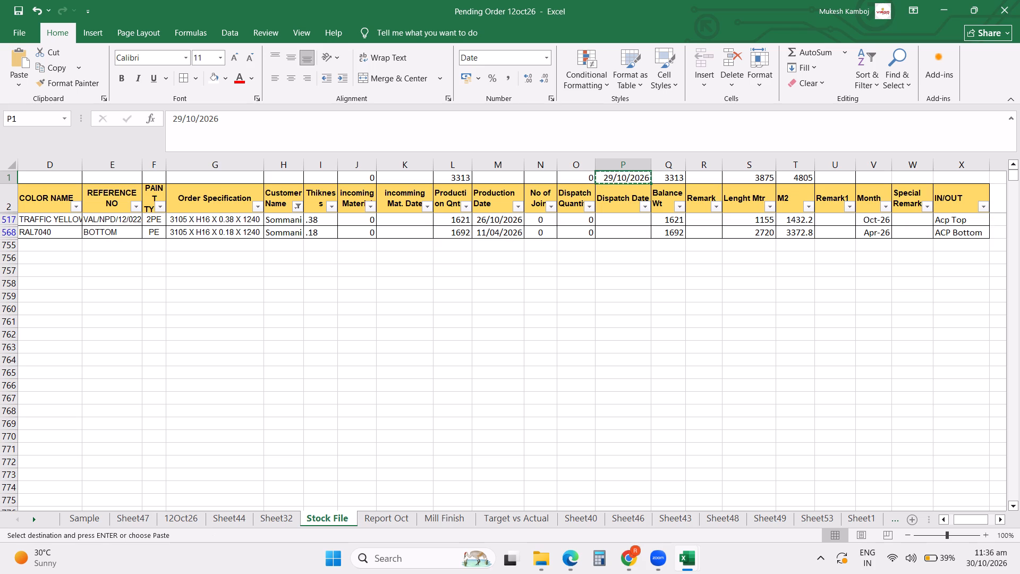
key("Down")
key("Down")
key("Down")
key("Return")
key("Left")
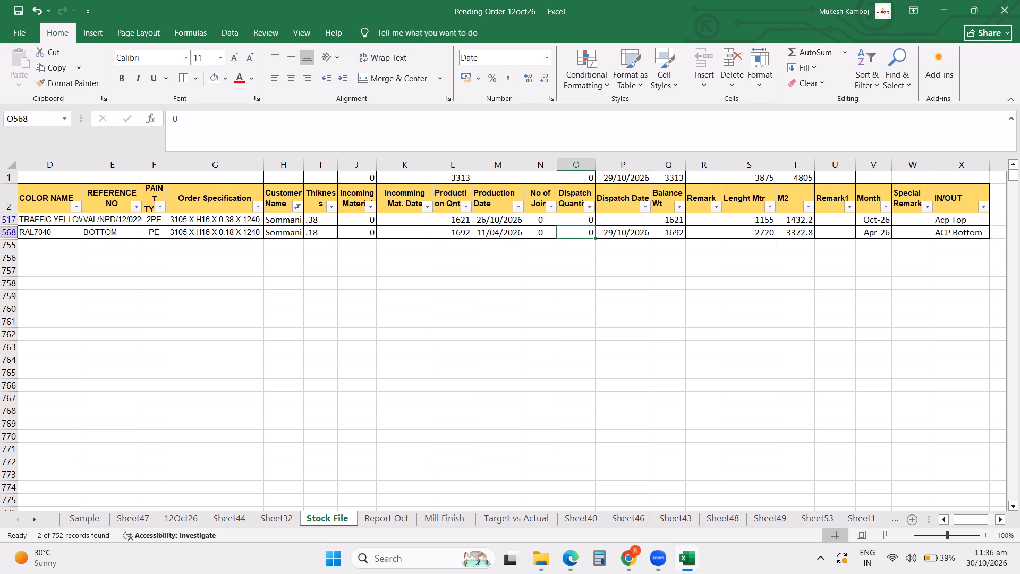
type("1692")
key("Return")
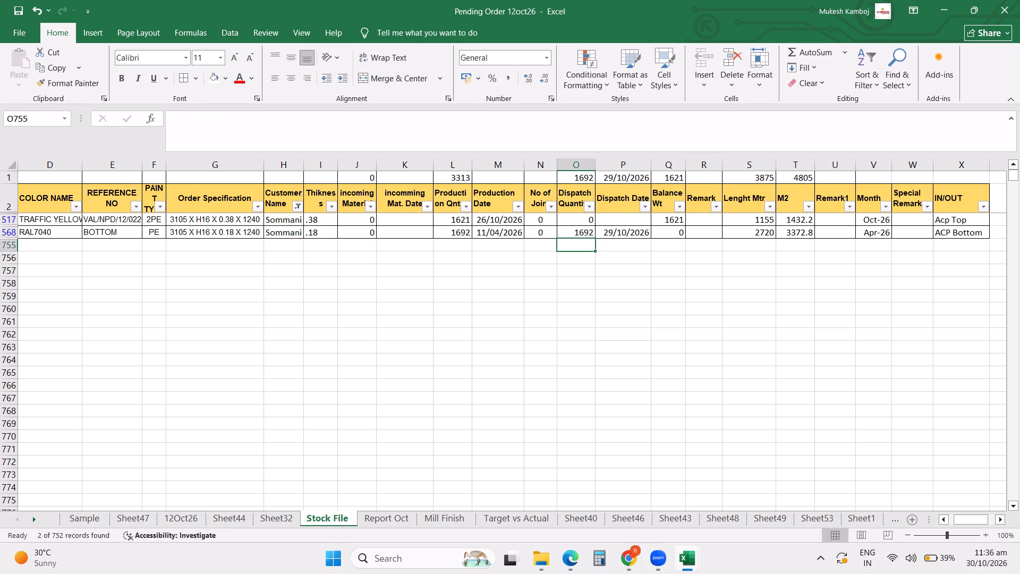
left_click(704, 228)
key("d")
key("Return")
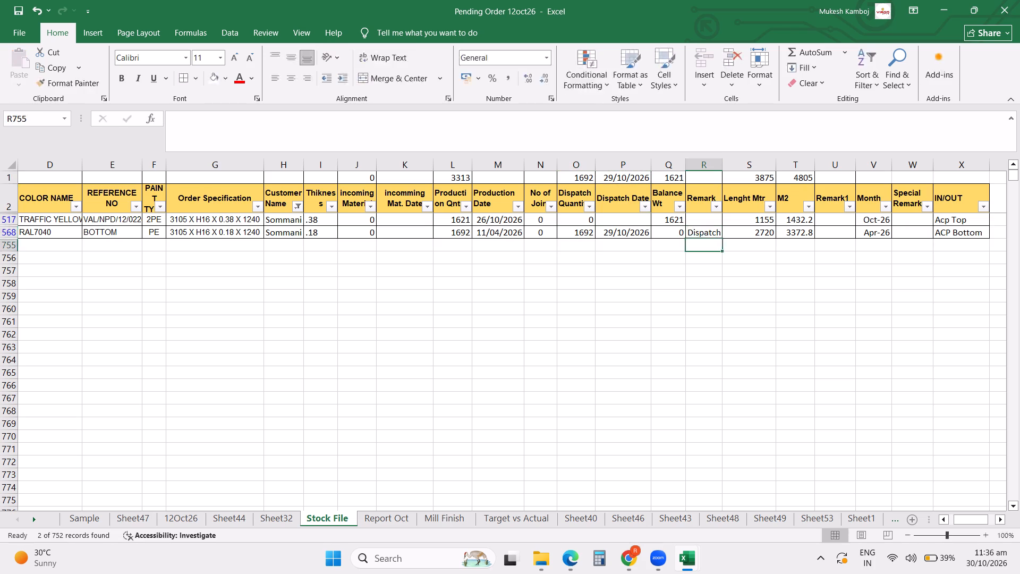
Clear the Customer Name filter and filter the Special Remark column to blanks only, excluding HSRP, OEM and SSN.
left_click(295, 207)
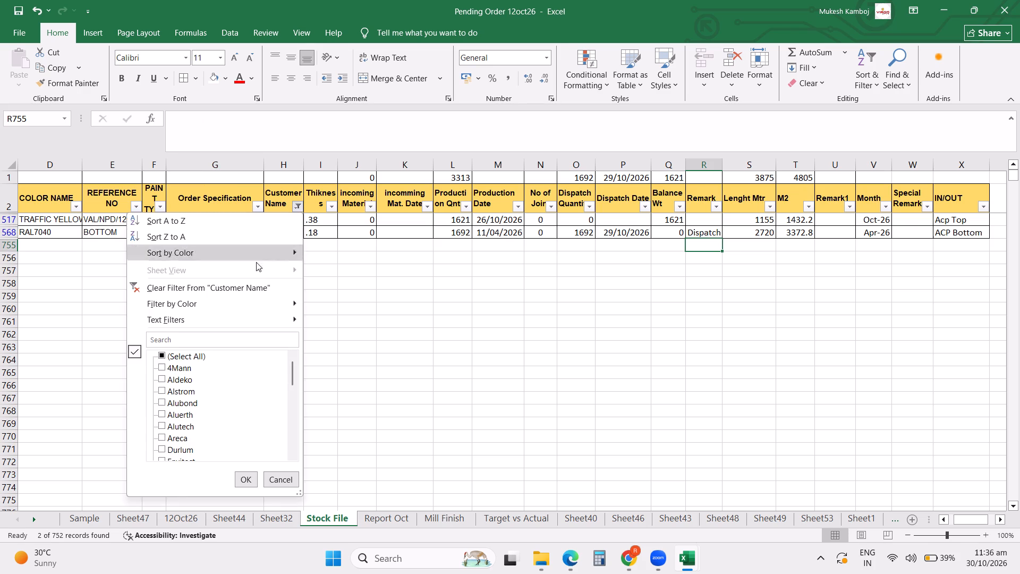
left_click(241, 288)
left_click(929, 204)
scroll(862, 402, "down", 8)
left_click(807, 368)
left_click(806, 377)
left_click(805, 390)
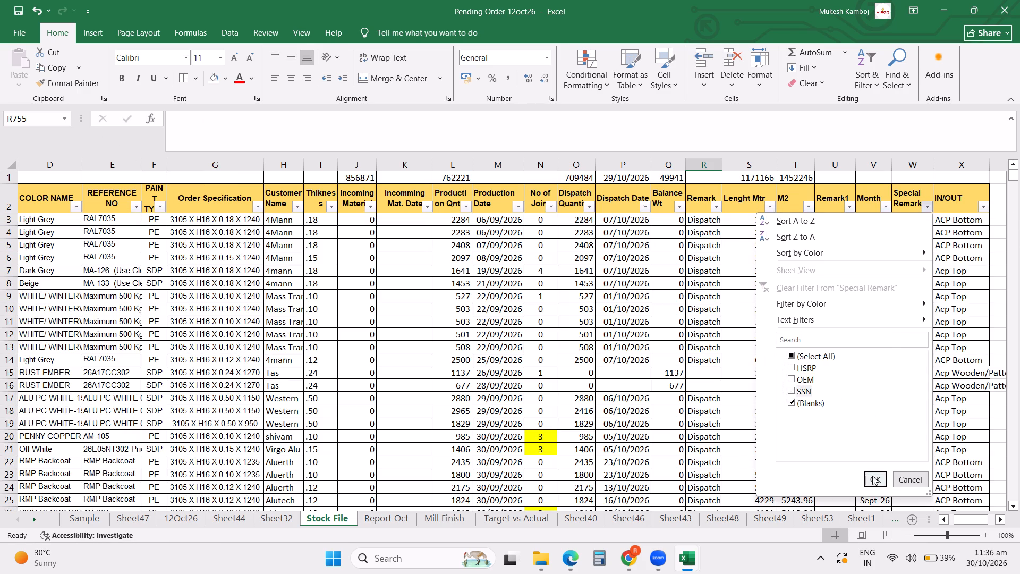
left_click(873, 477)
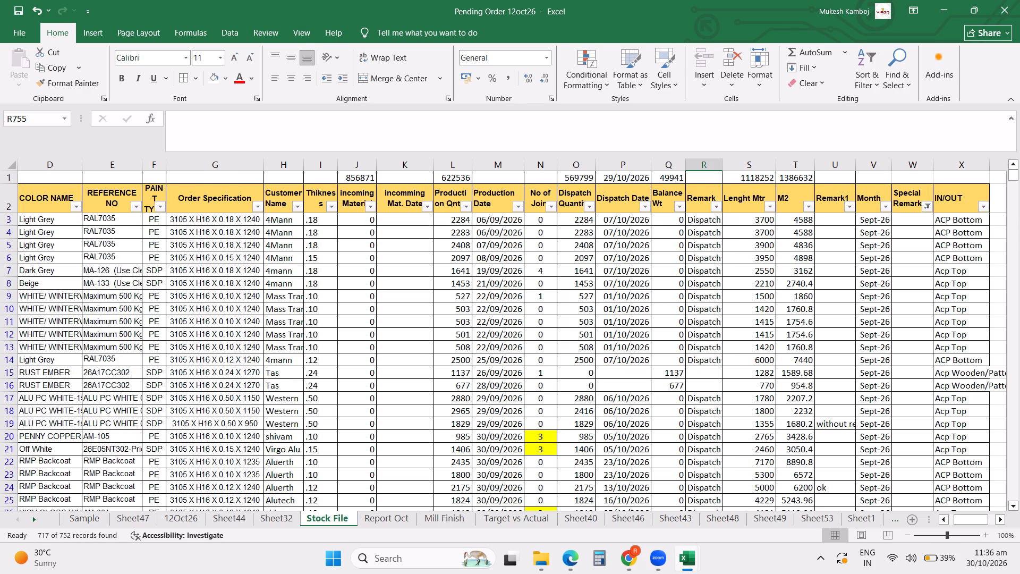
scroll(921, 316, "up", 17)
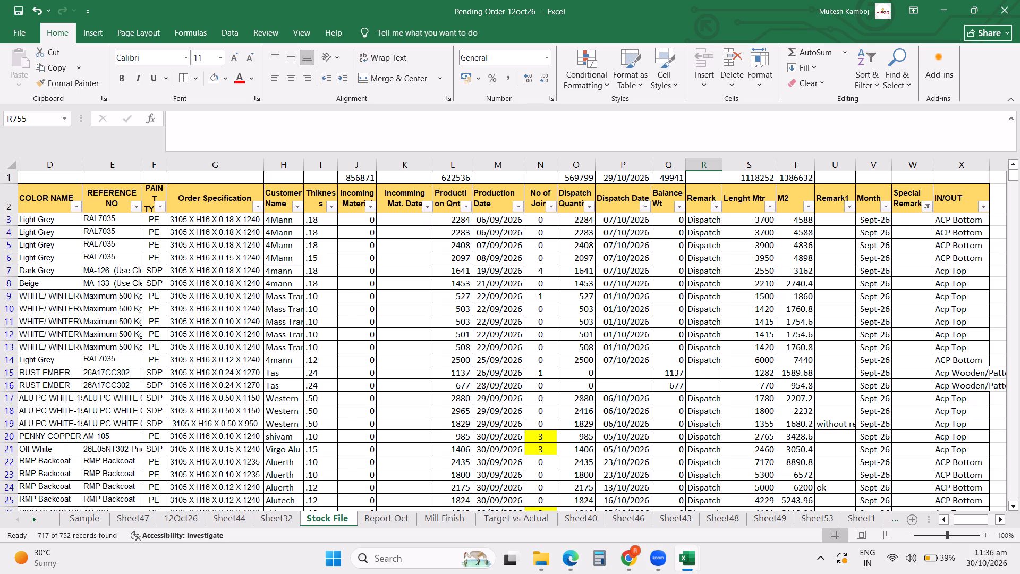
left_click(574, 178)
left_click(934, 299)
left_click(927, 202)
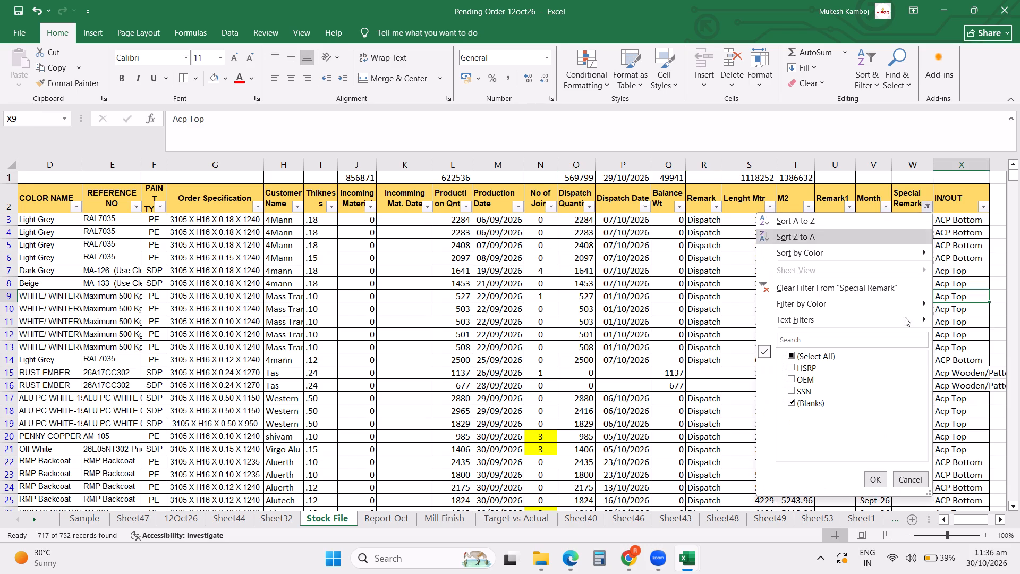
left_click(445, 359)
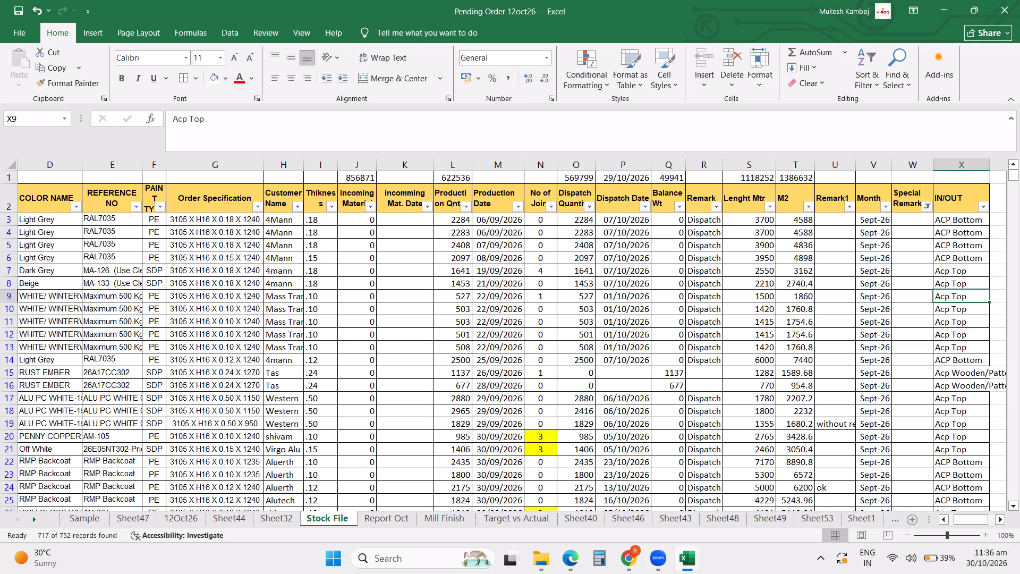
Filter the Customer Name column to exclude Western, keeping all other customers.
left_click(295, 204)
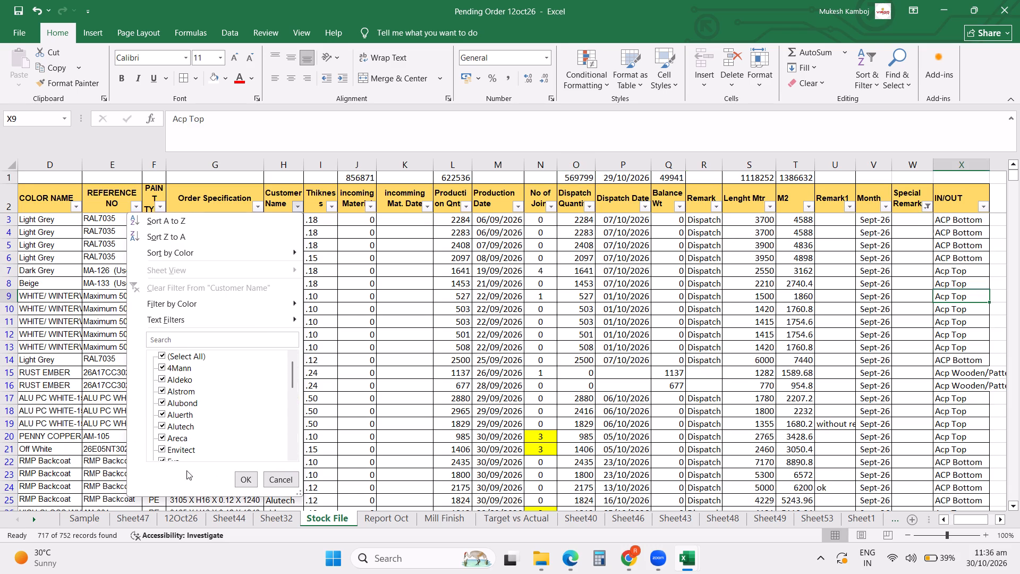
scroll(170, 461, "down", 14)
left_click(186, 438)
left_click(239, 479)
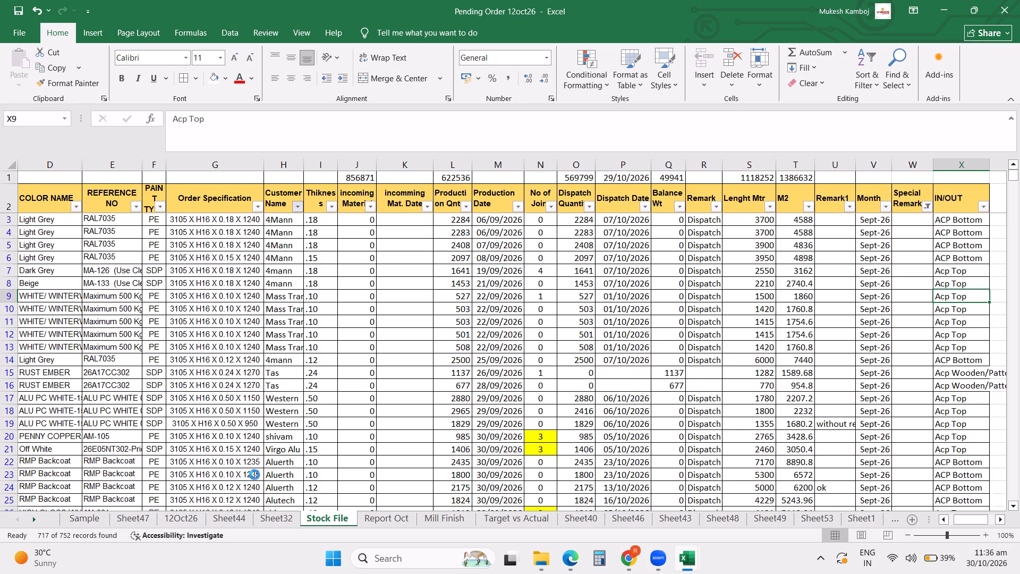
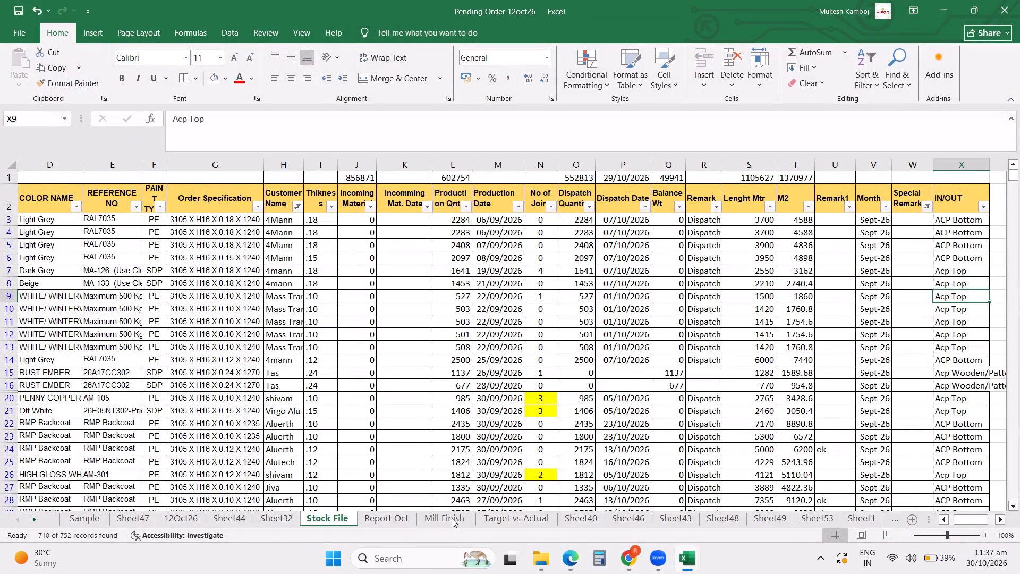
Refresh all pivot tables in Sheet32 to update the ready stock balances by customer.
left_click(283, 518)
scroll(470, 278, "up", 9)
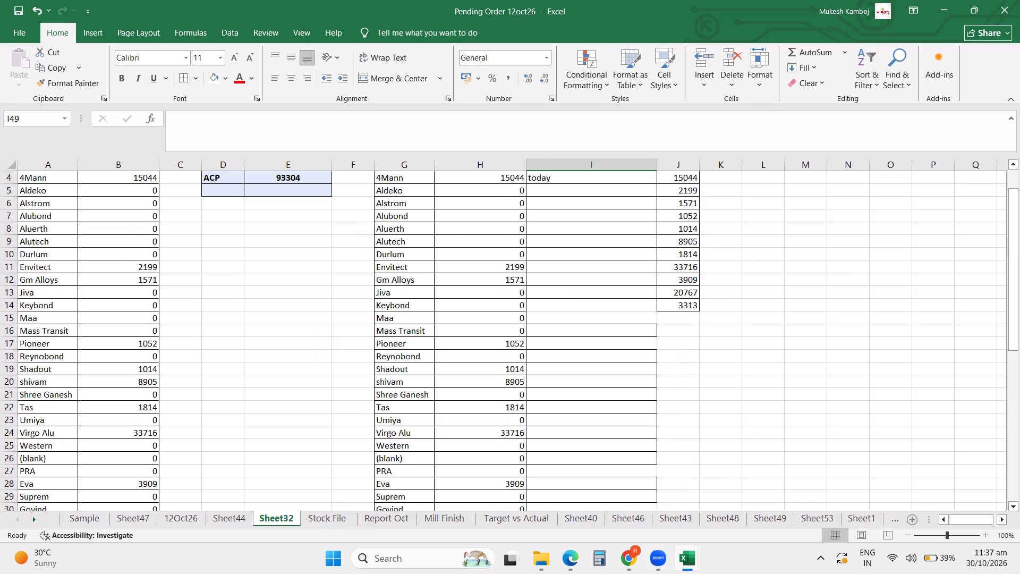
scroll(479, 306, "up", 8)
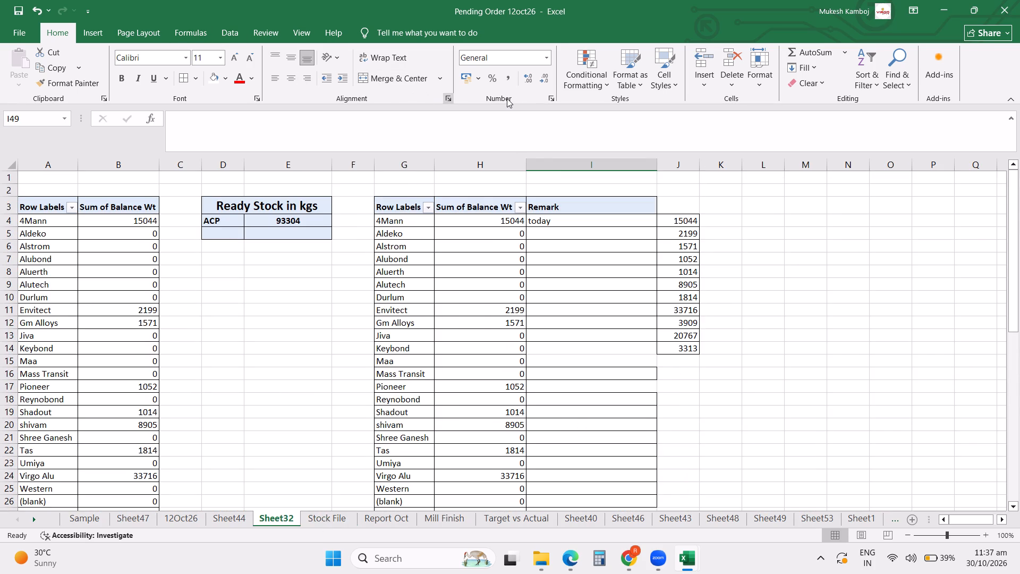
left_click(227, 36)
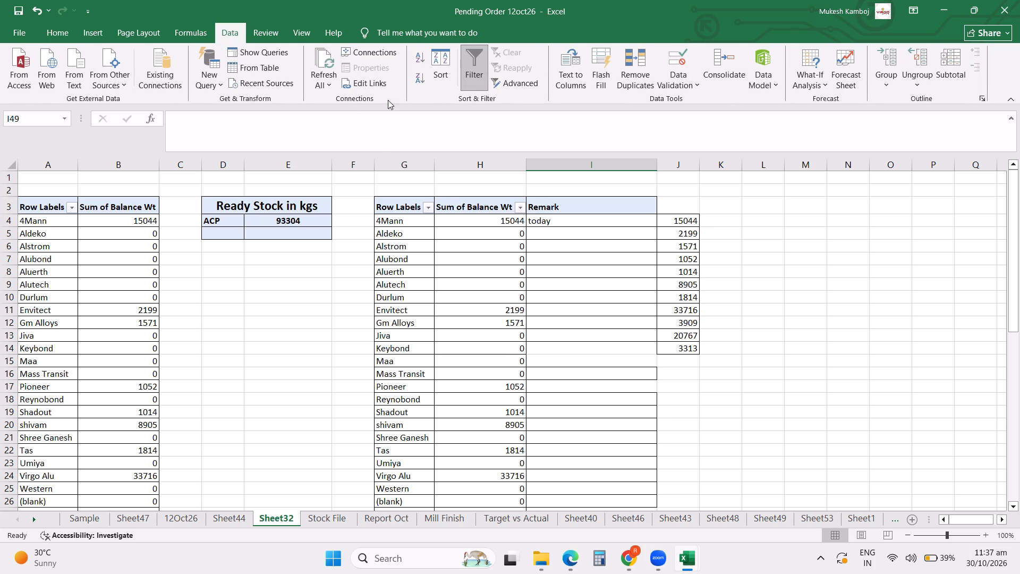
double_click(336, 67)
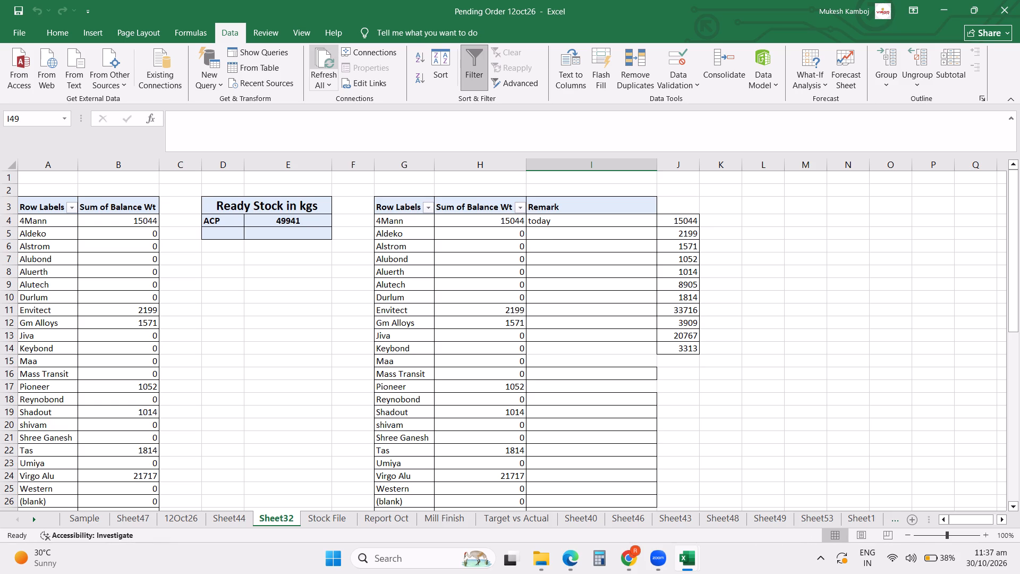
Filter the Sum of Balance Wt column of the table beside Remark to exclude 0 values.
left_click(520, 209)
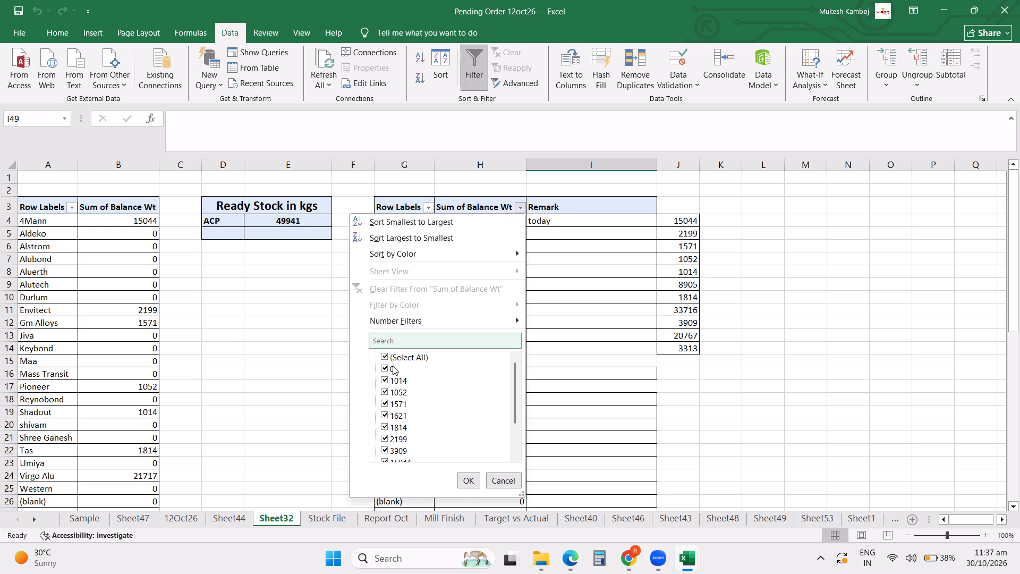
left_click(384, 367)
left_click(465, 482)
scroll(507, 435, "up", 7)
left_click(492, 394)
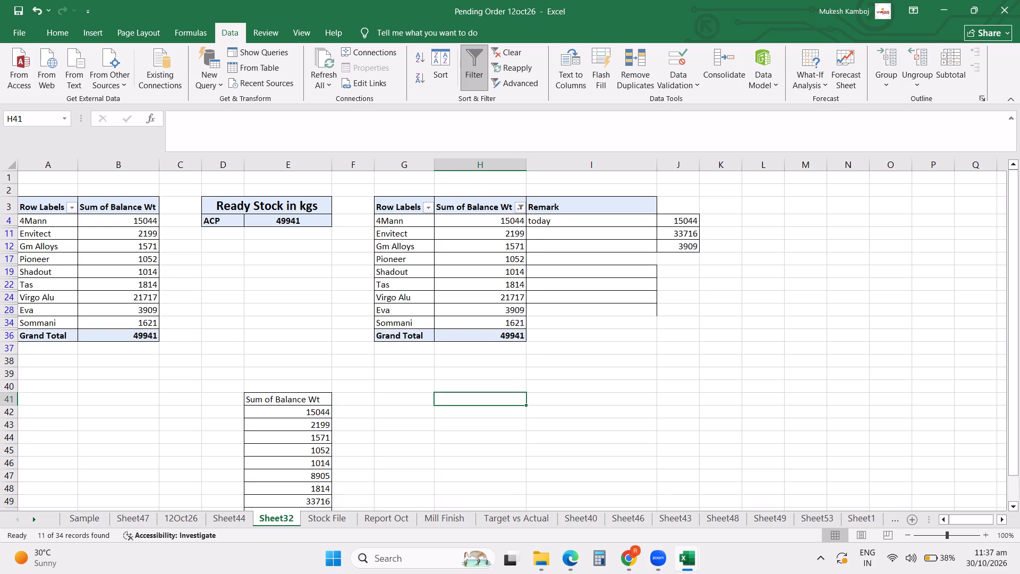
scroll(210, 385, "down", 1)
scroll(215, 375, "up", 6)
left_click(529, 364)
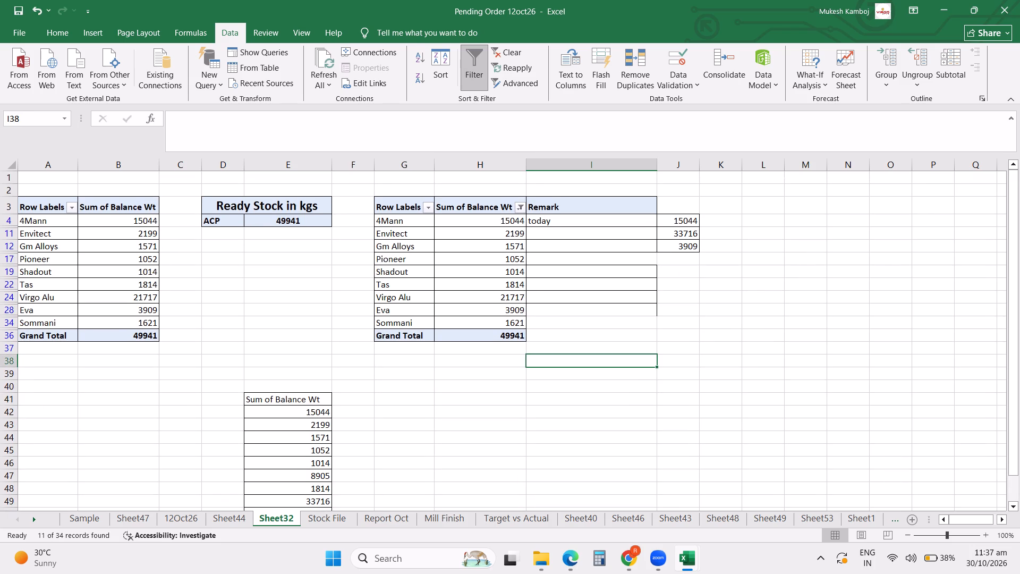
Fill the Shadout name and balance cells in the table beside Remark with red.
left_click_drag(415, 272, 507, 275)
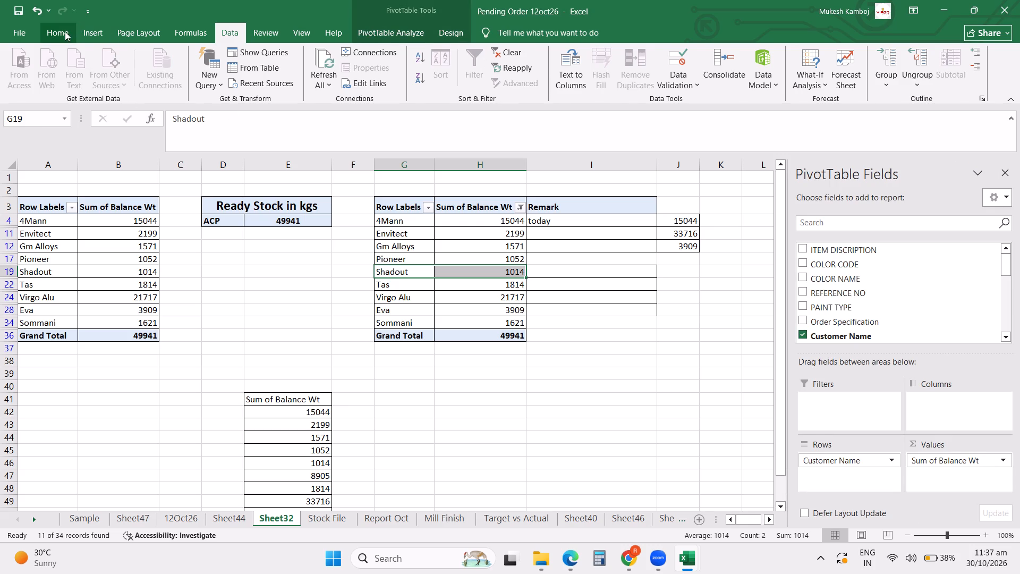
left_click(65, 31)
left_click(226, 79)
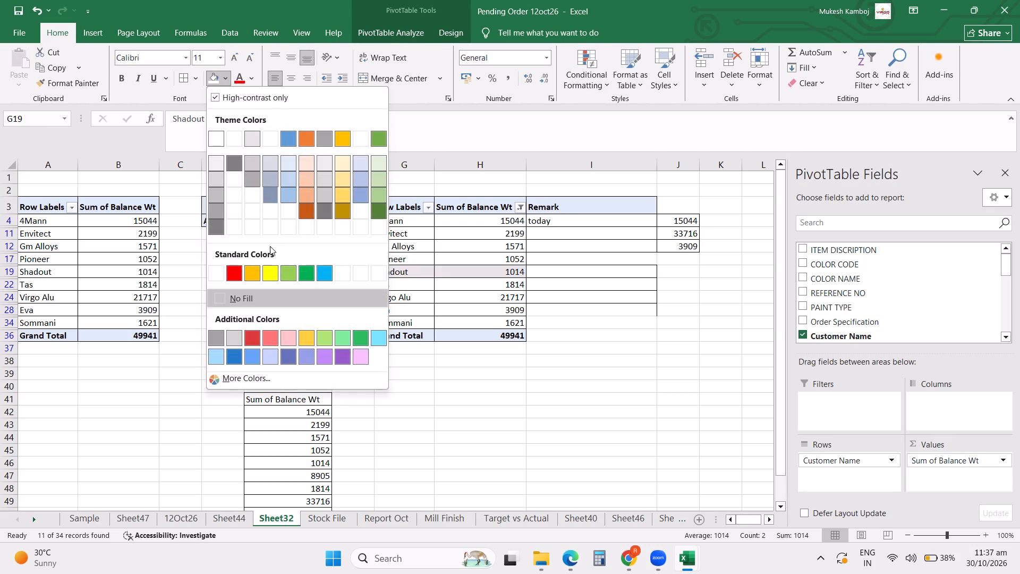
left_click(232, 271)
left_click(666, 358)
left_click(619, 324)
scroll(617, 311, "up", 4)
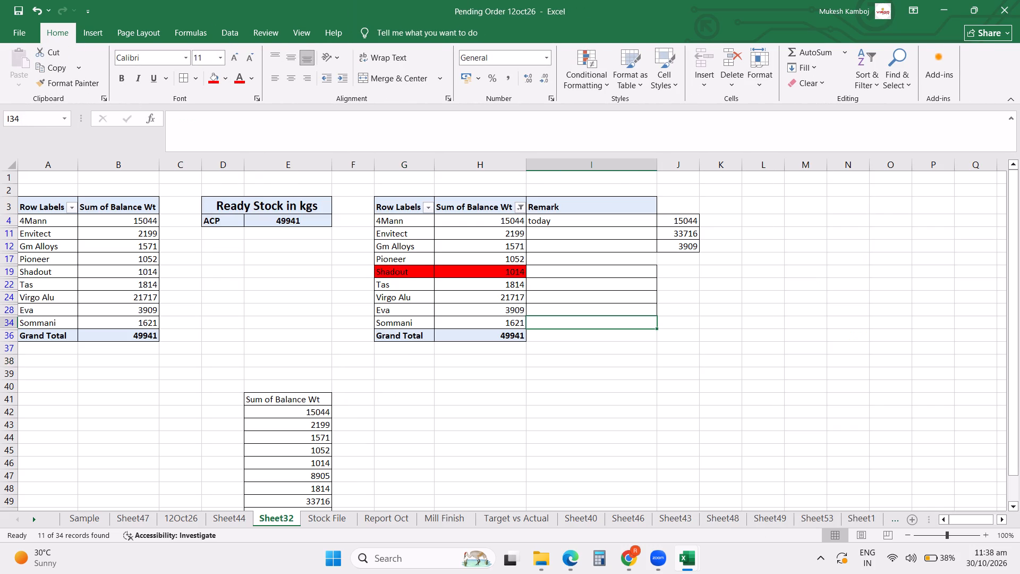
Copy the filtered customer balance table beside Remark, from its headers through Grand Total, and switch to Chrome.
scroll(617, 310, "up", 2)
left_click_drag(405, 202, 497, 329)
key("ctrl+c")
left_click(502, 324, "ctrl")
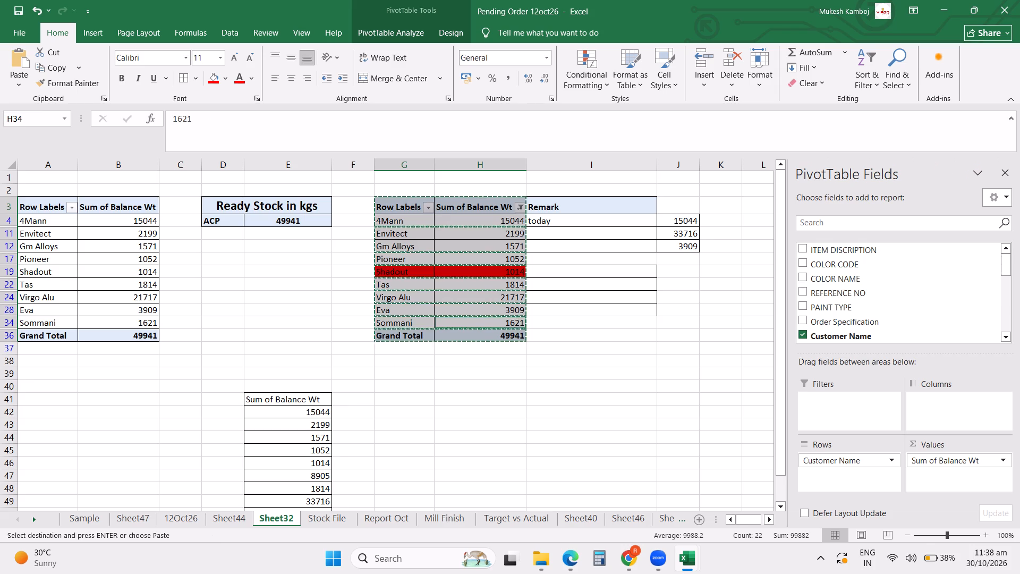
left_click(630, 567)
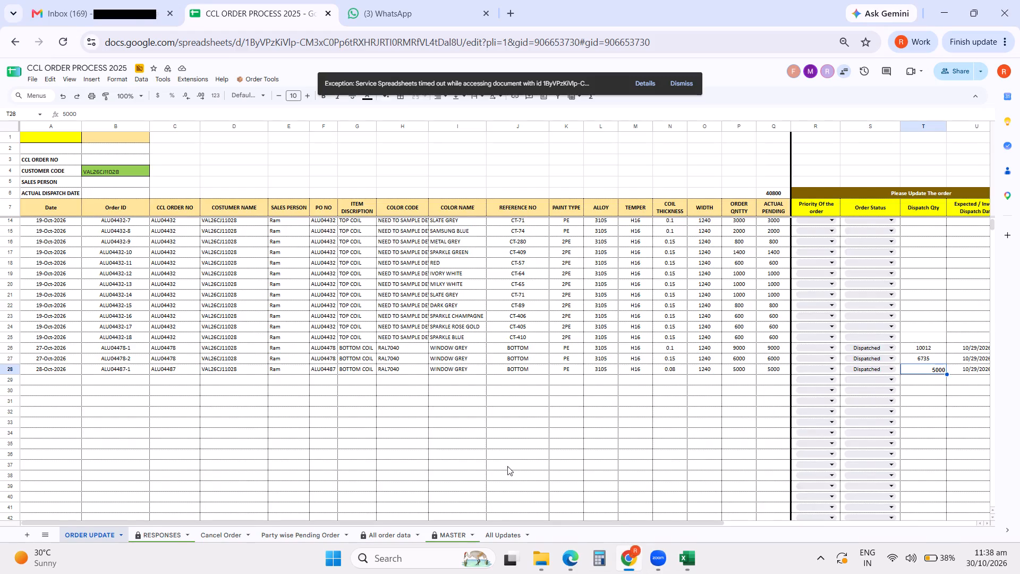
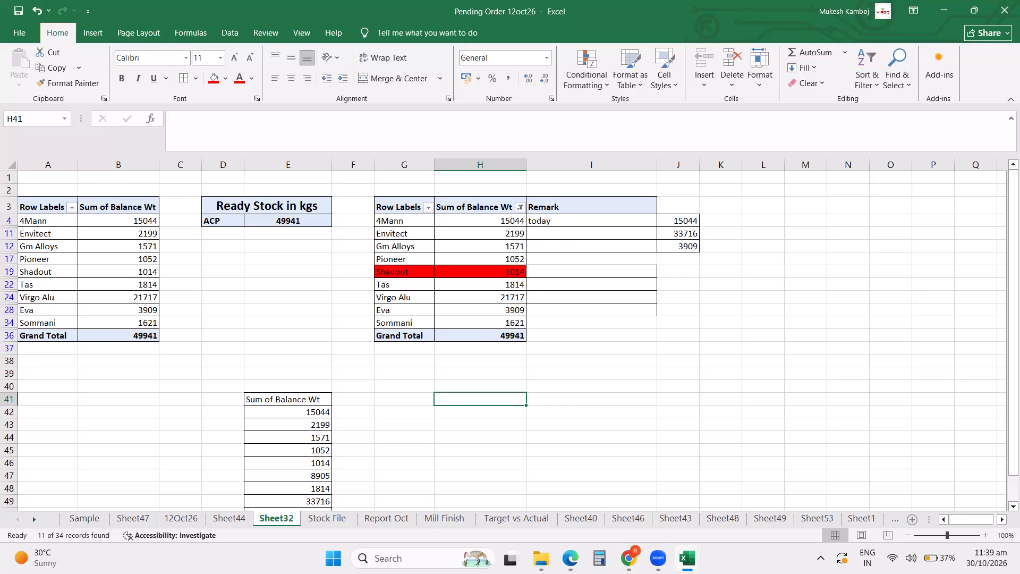
Clear the CUSTOMER Name filter on the 12Oct26 sheet so orders for all customers are listed.
left_click(174, 518)
left_click(367, 414)
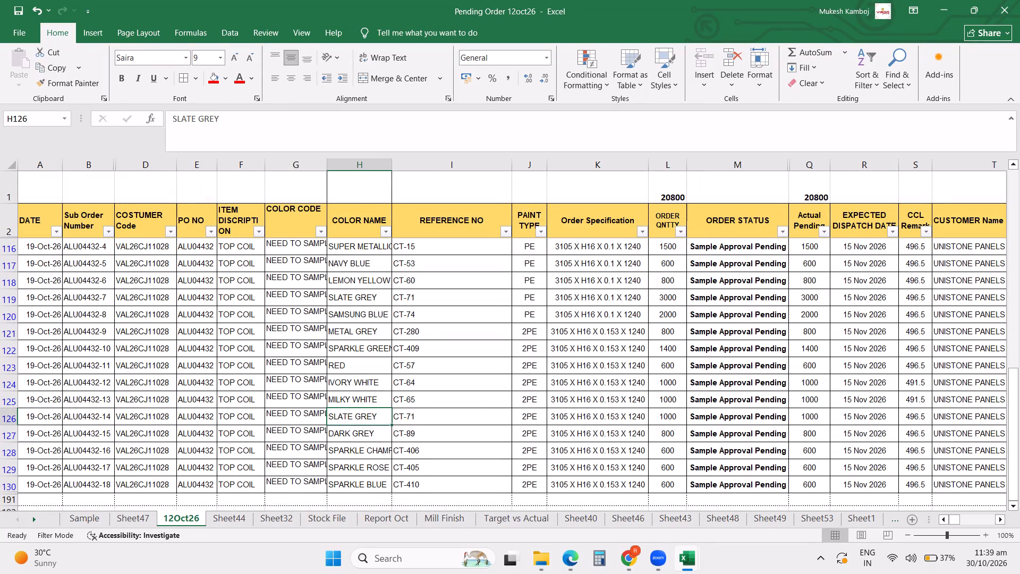
scroll(367, 414, "up", 7)
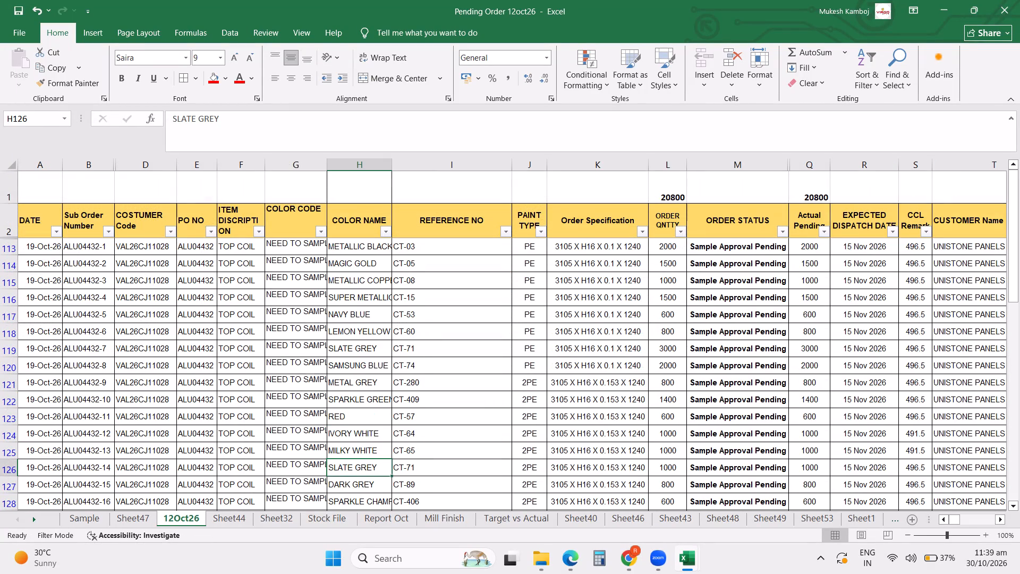
scroll(471, 425, "down", 5)
scroll(471, 425, "up", 12)
left_click(696, 334)
scroll(474, 309, "up", 4)
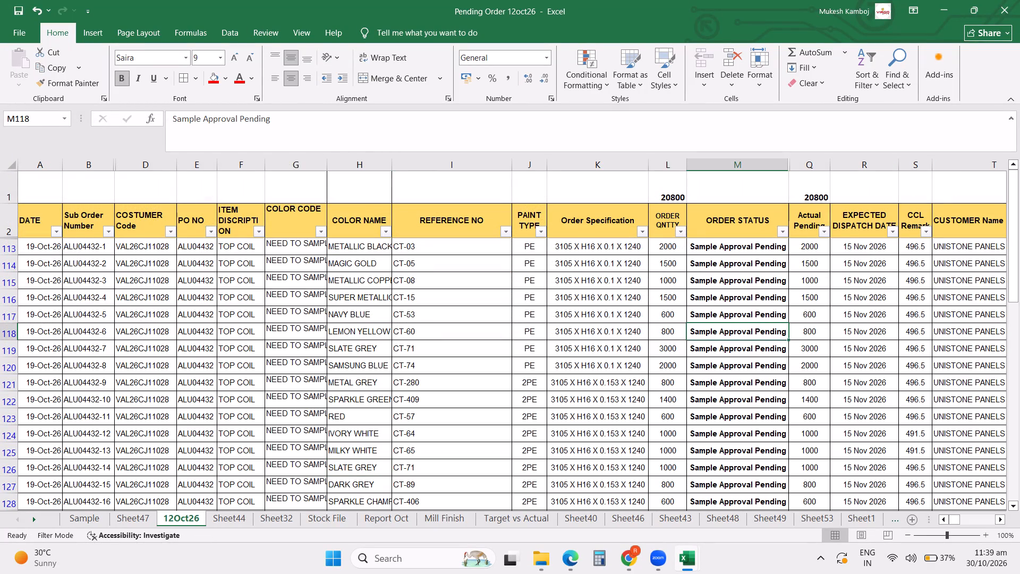
scroll(473, 309, "up", 2)
key("Right")
key("Right")
key("Right")
key("Right")
key("Right")
key("Right")
key("Right")
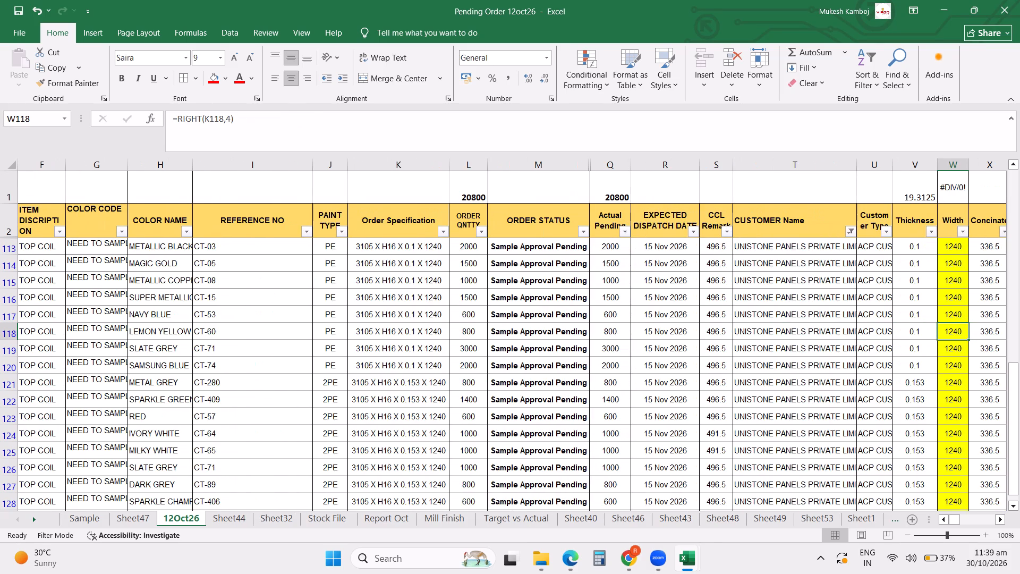
left_click(851, 232)
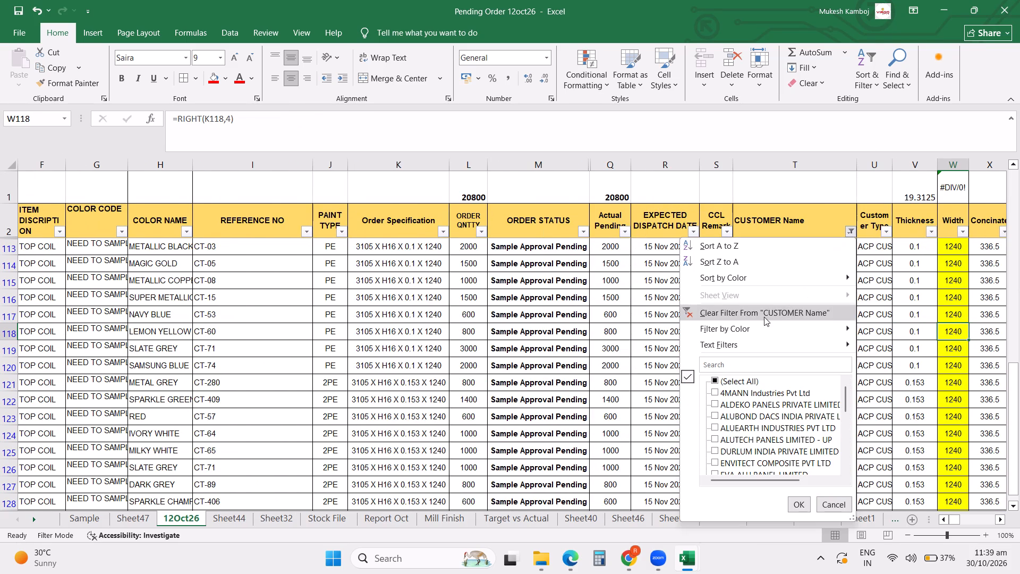
left_click(761, 315)
left_click(604, 318)
scroll(604, 318, "up", 13)
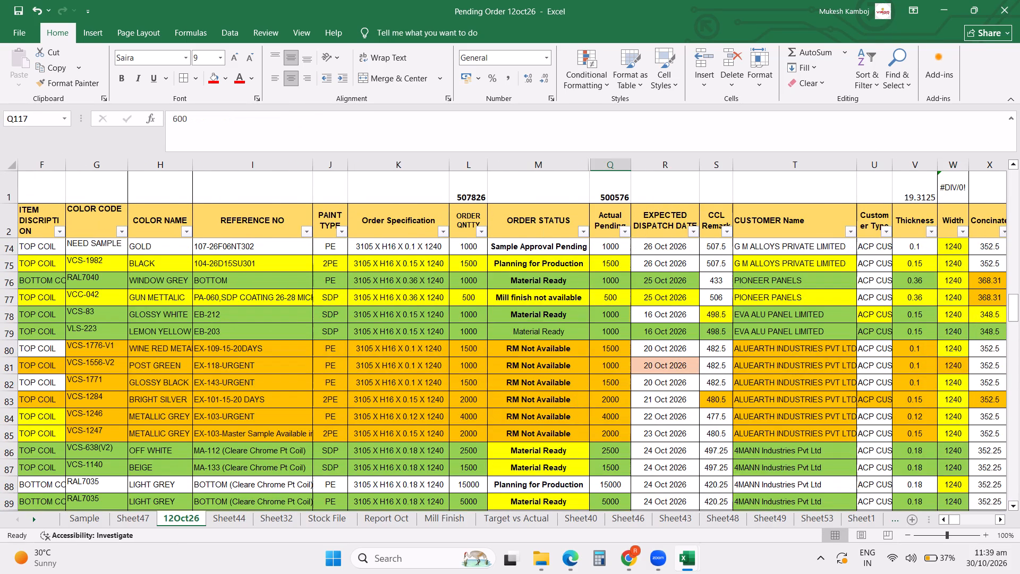
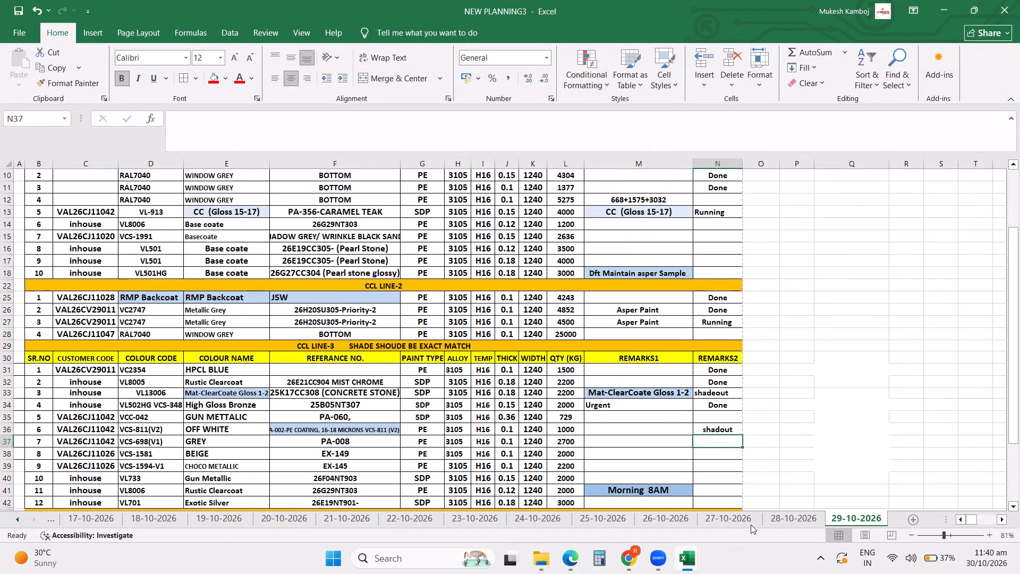
Review the planned quantity totals on the daily planning sheets from 29-10-2026 back to 23-10-2026.
scroll(838, 407, "down", 5)
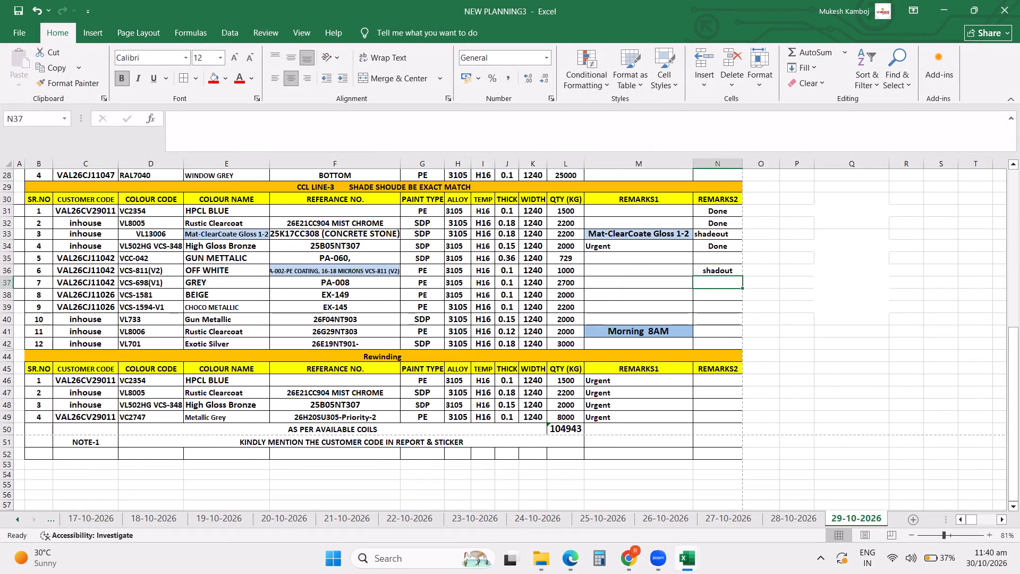
left_click(568, 426)
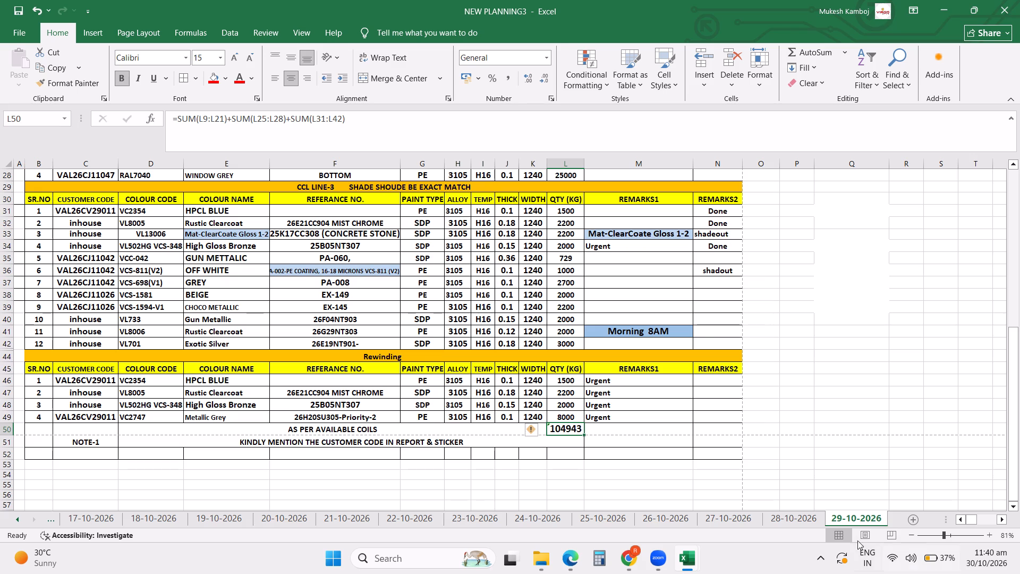
left_click(798, 519)
scroll(789, 498, "down", 6)
scroll(682, 477, "down", 5)
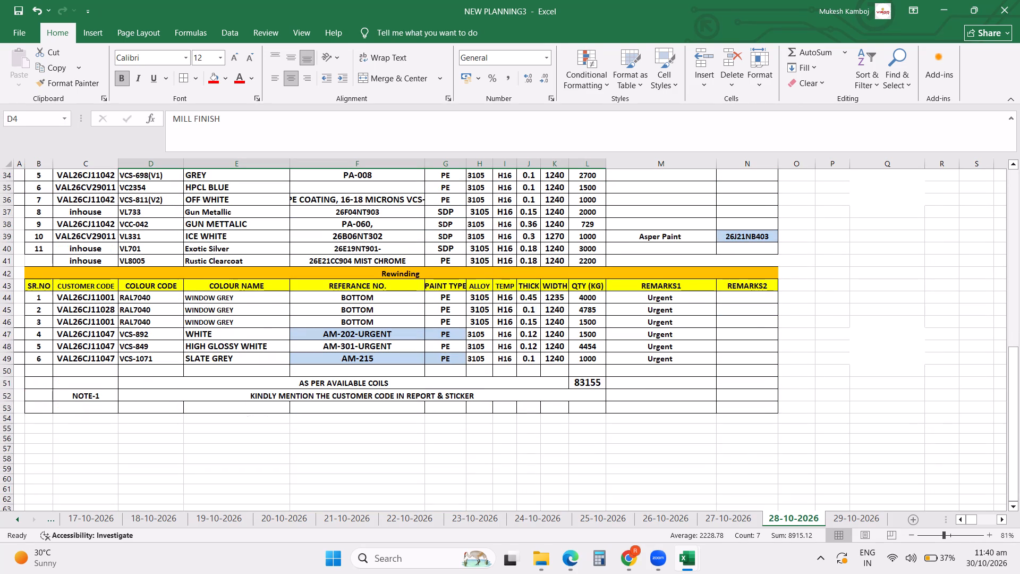
left_click(739, 513)
scroll(735, 505, "down", 1)
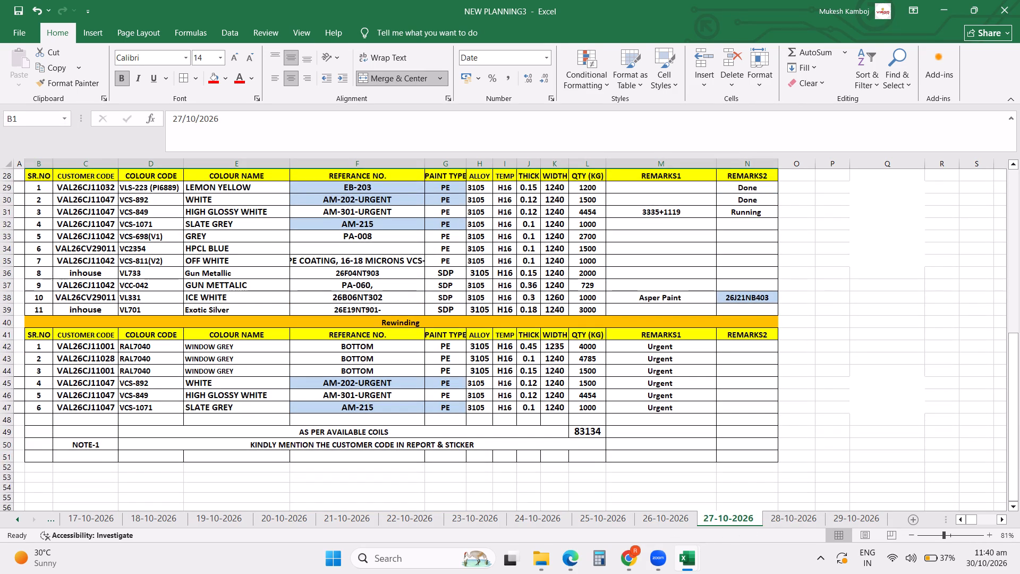
left_click(652, 517)
scroll(678, 454, "down", 10)
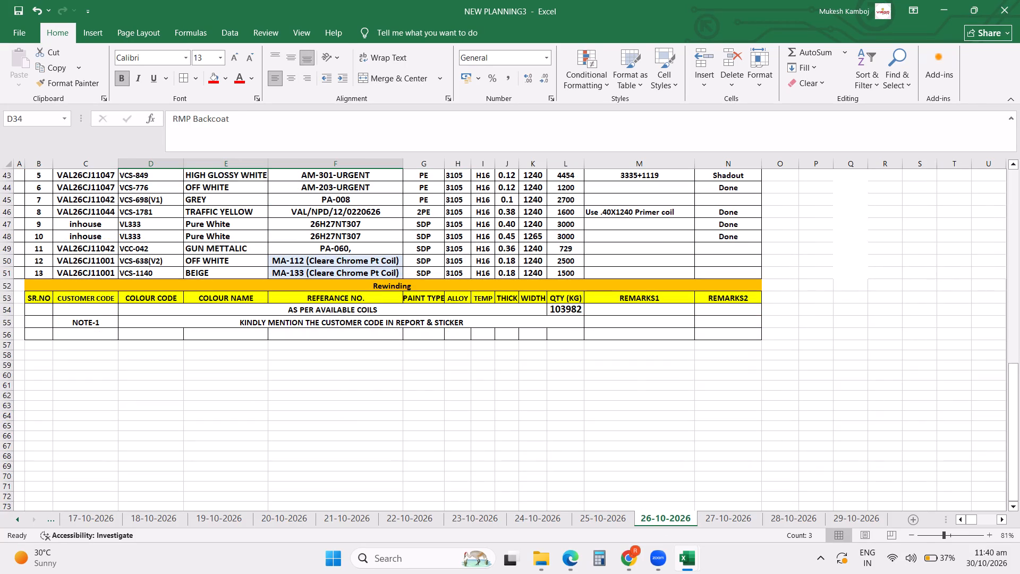
left_click(596, 511)
scroll(635, 444, "down", 8)
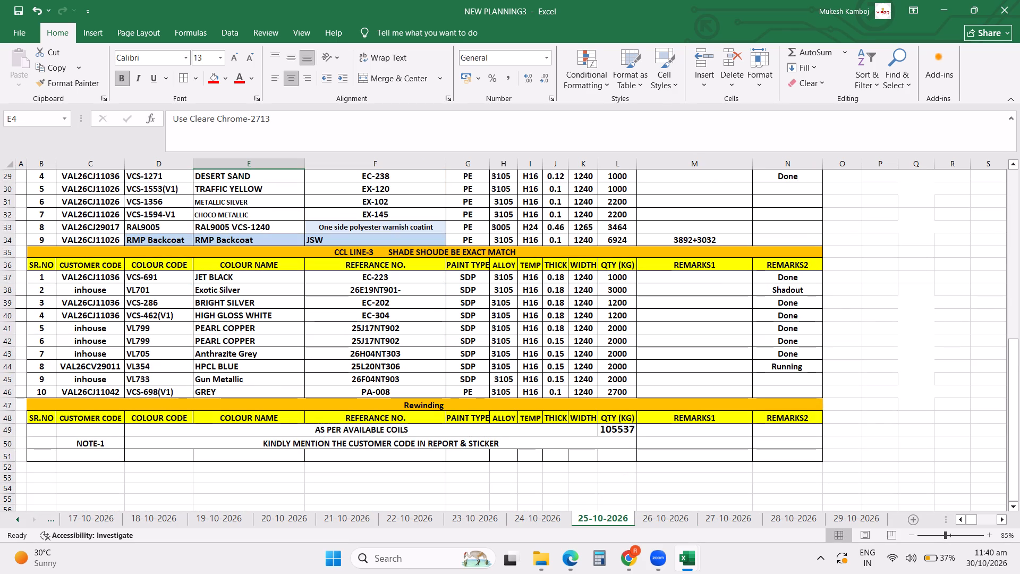
left_click(541, 528)
left_click(541, 523)
scroll(598, 466, "down", 6)
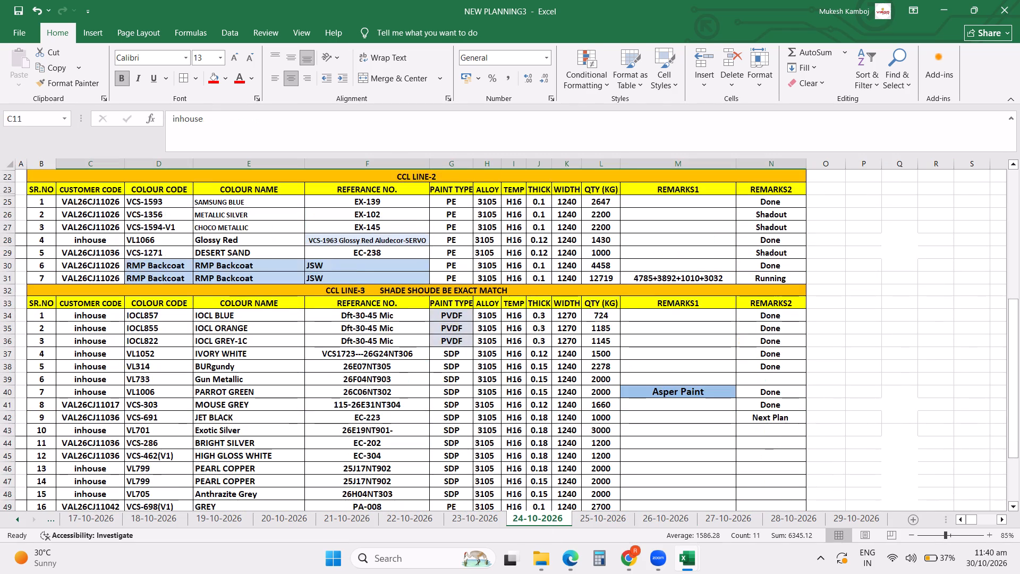
scroll(605, 473, "down", 6)
left_click(478, 516)
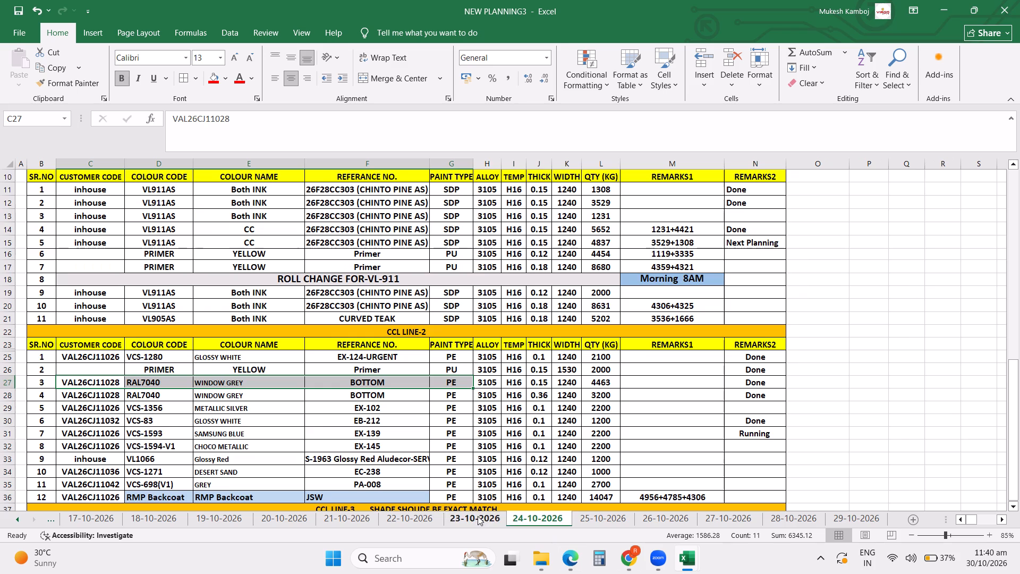
scroll(624, 408, "down", 12)
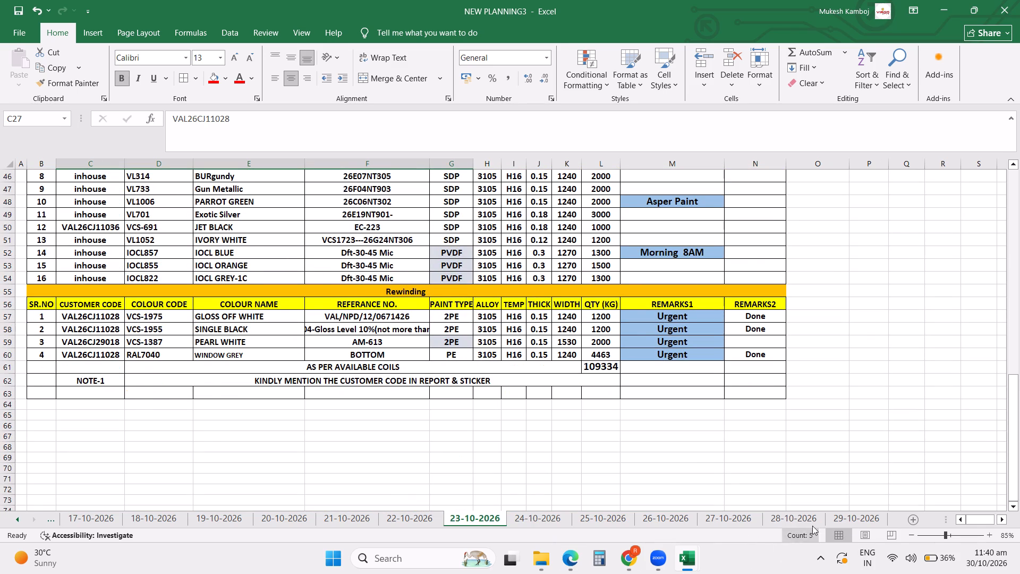
On the 29-10-2026 sheet, check the combined quantity of all CCL Line-3 and Line-2 rows plus the first five Line-1 rows.
left_click(850, 517)
scroll(741, 416, "down", 2)
scroll(699, 415, "up", 2)
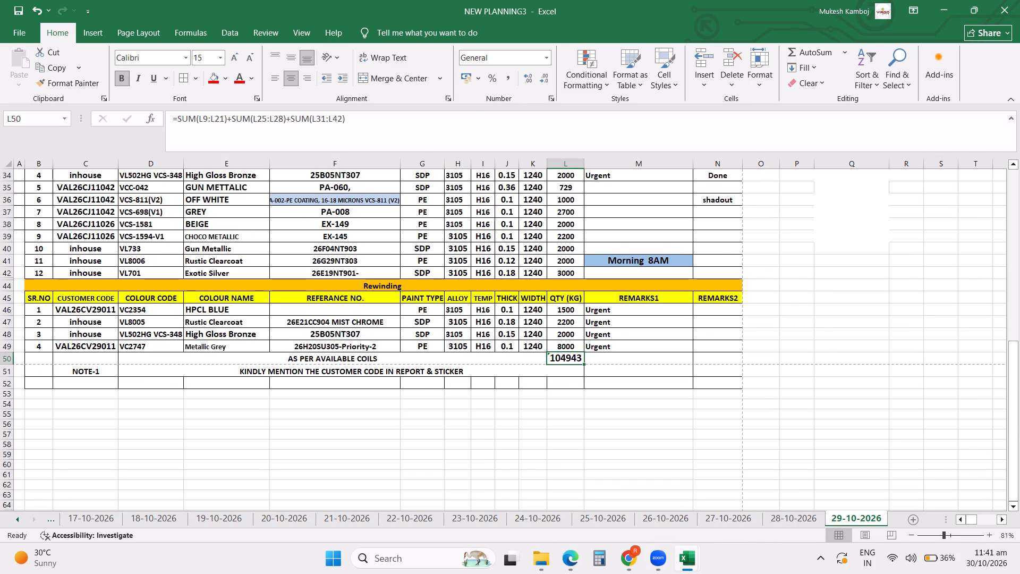
scroll(699, 415, "up", 13)
scroll(699, 415, "down", 6)
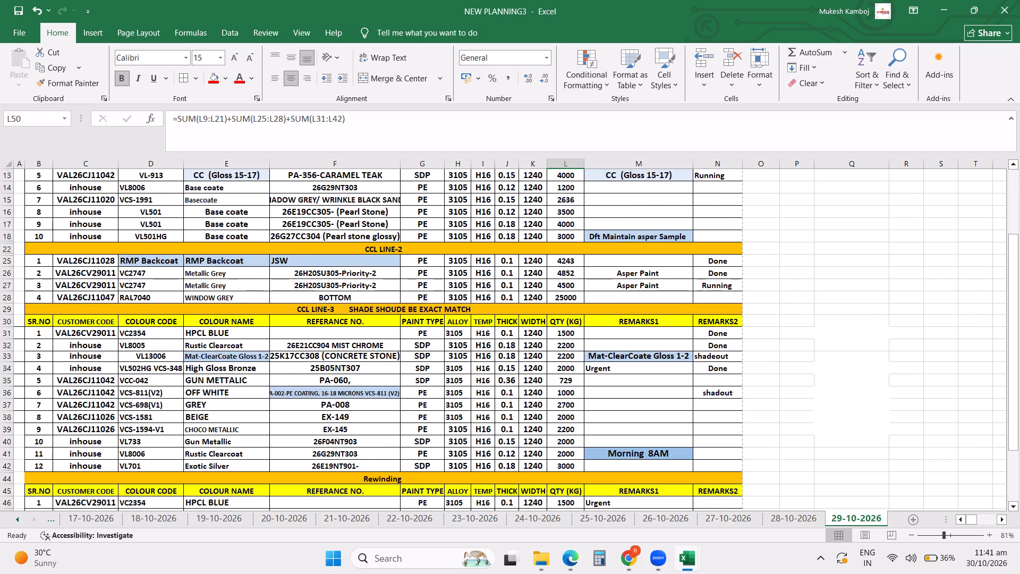
scroll(699, 415, "down", 4)
scroll(699, 415, "up", 2)
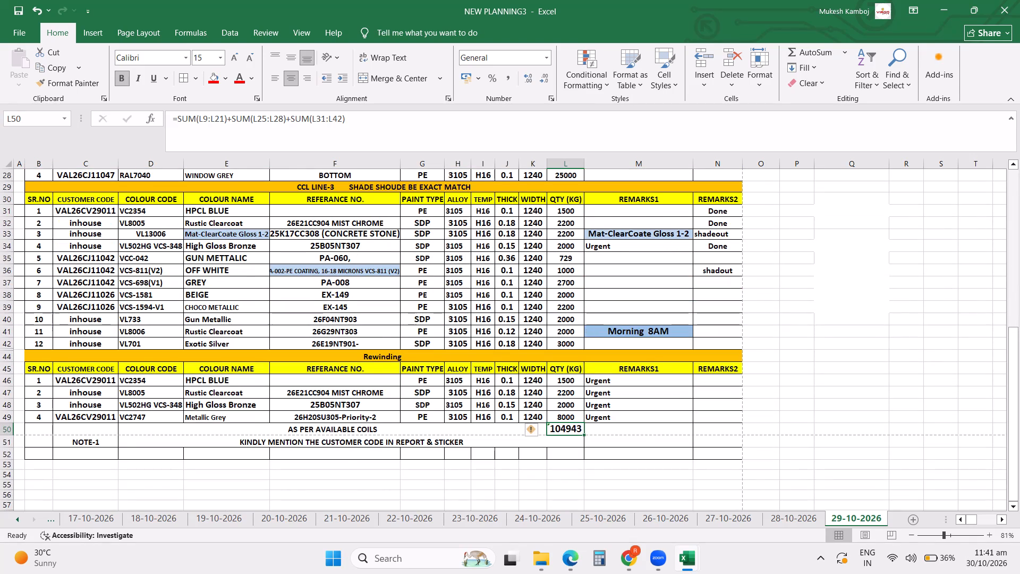
scroll(700, 415, "up", 1)
left_click_drag(573, 246, 563, 311)
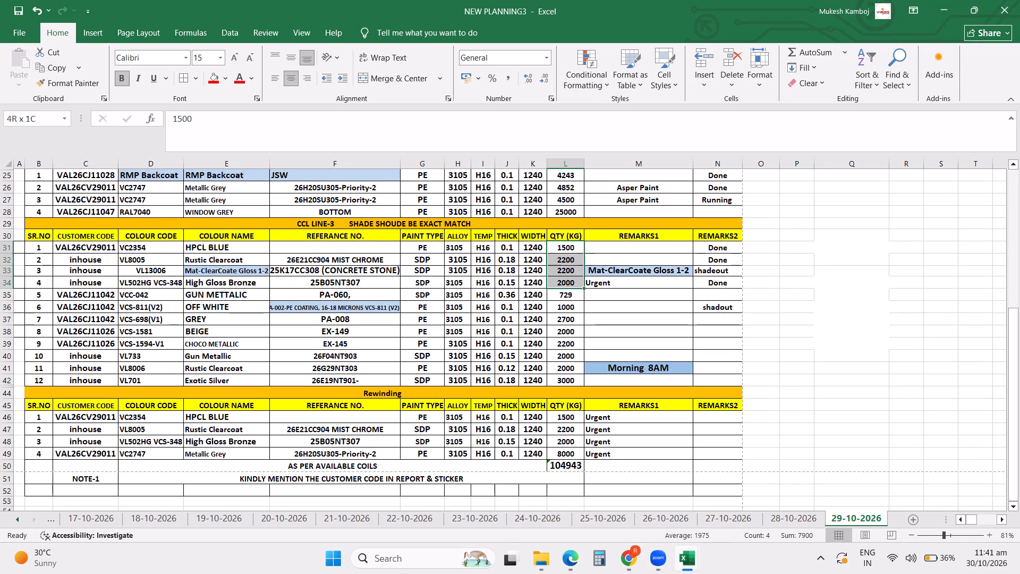
left_click_drag(563, 311, 552, 381)
scroll(872, 353, "up", 3)
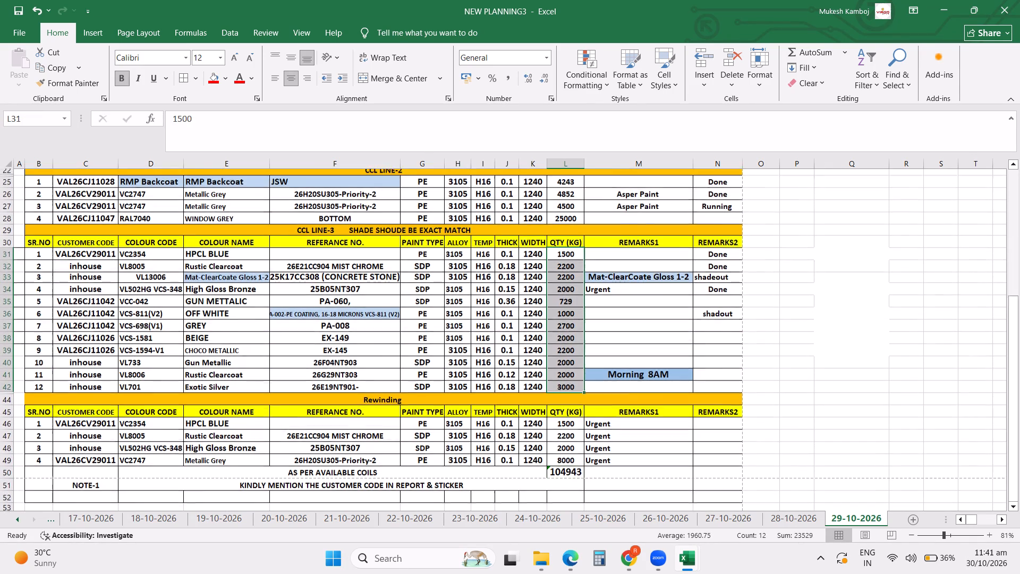
scroll(872, 353, "up", 2)
left_click_drag(565, 310, 560, 345, "ctrl")
scroll(823, 341, "up", 3)
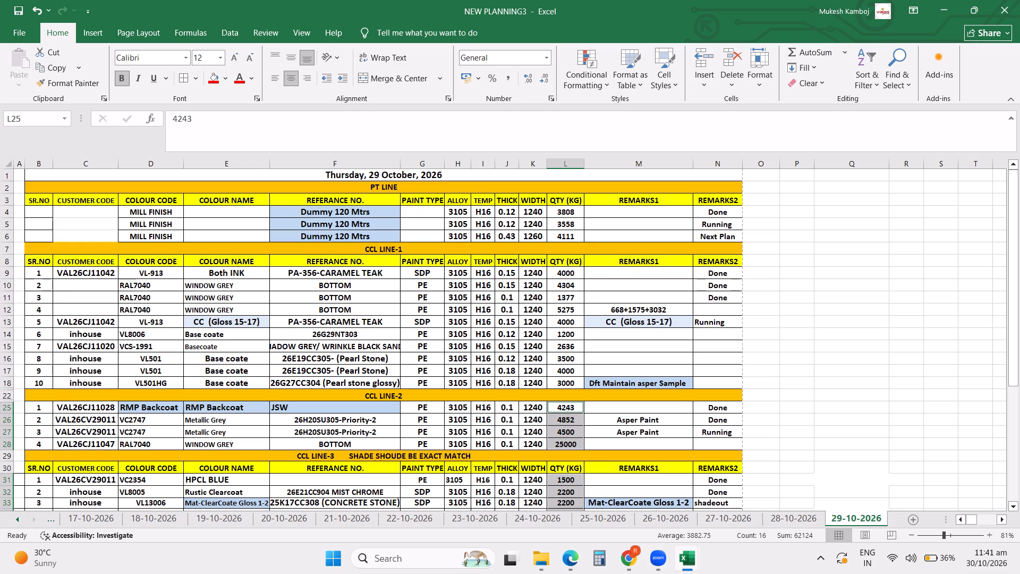
left_click_drag(572, 274, 569, 301, "ctrl")
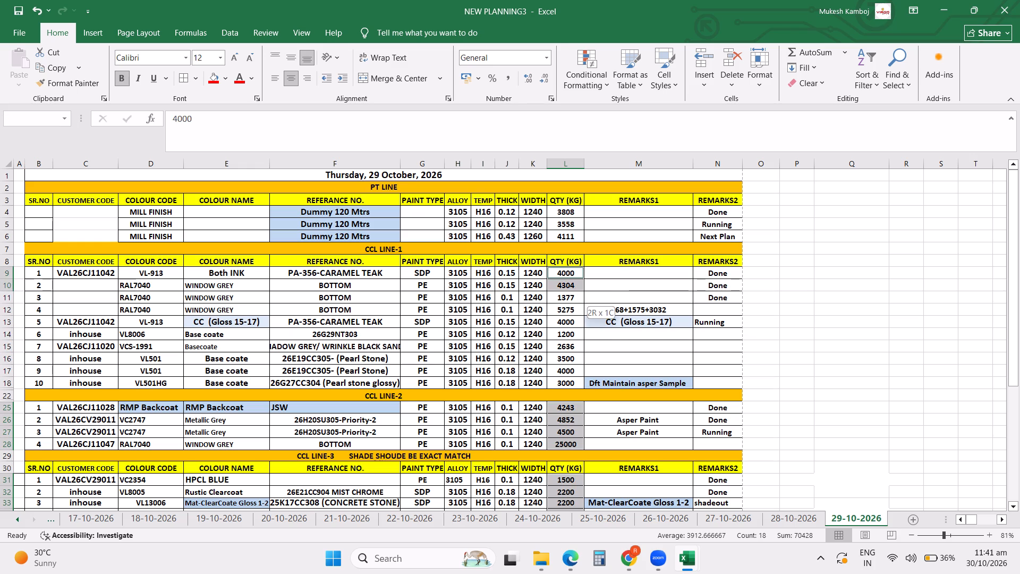
left_click_drag(569, 301, 567, 320, "ctrl")
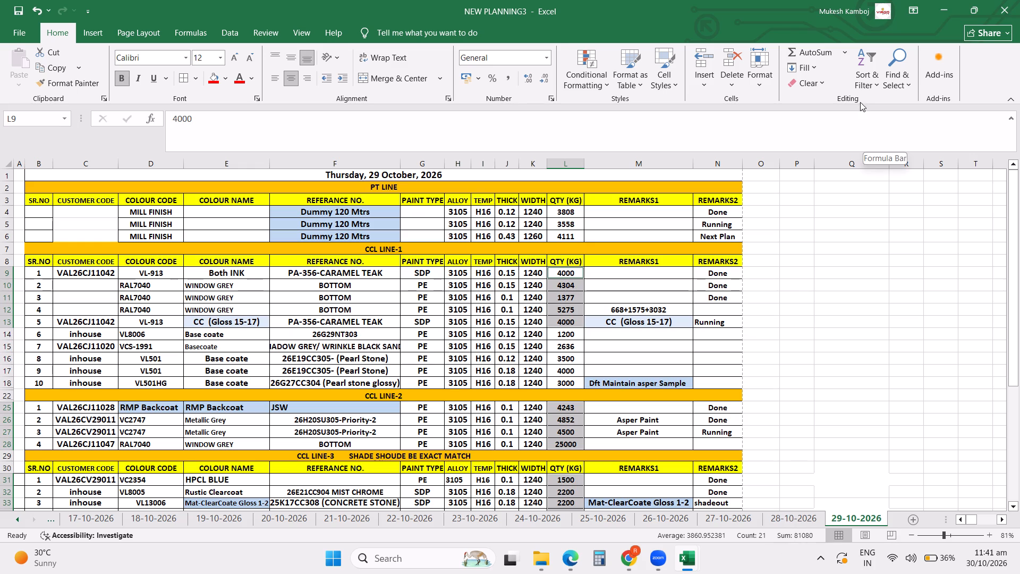
left_click(813, 108)
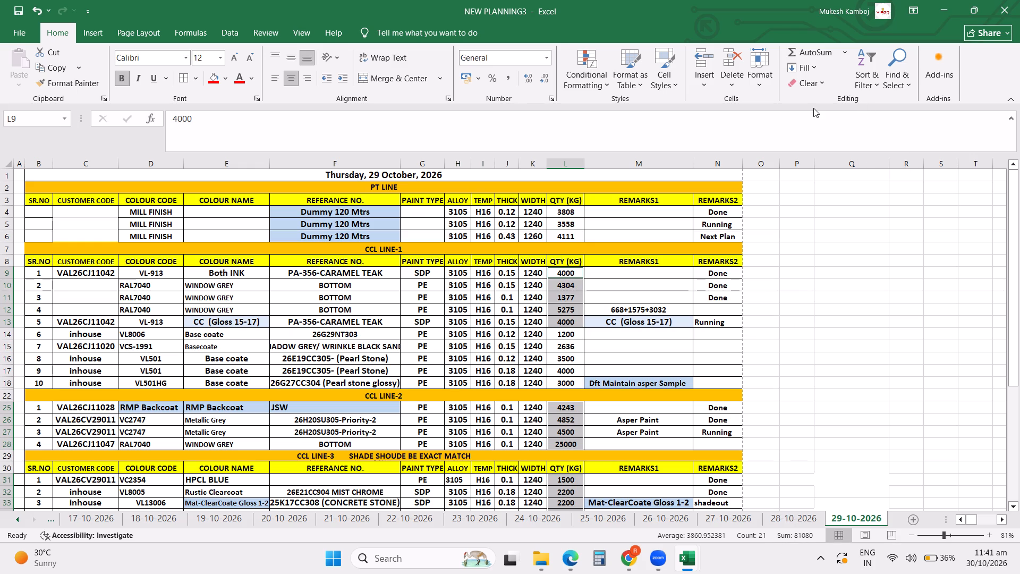
left_click(812, 168)
left_click(717, 283)
scroll(479, 265, "up", 6)
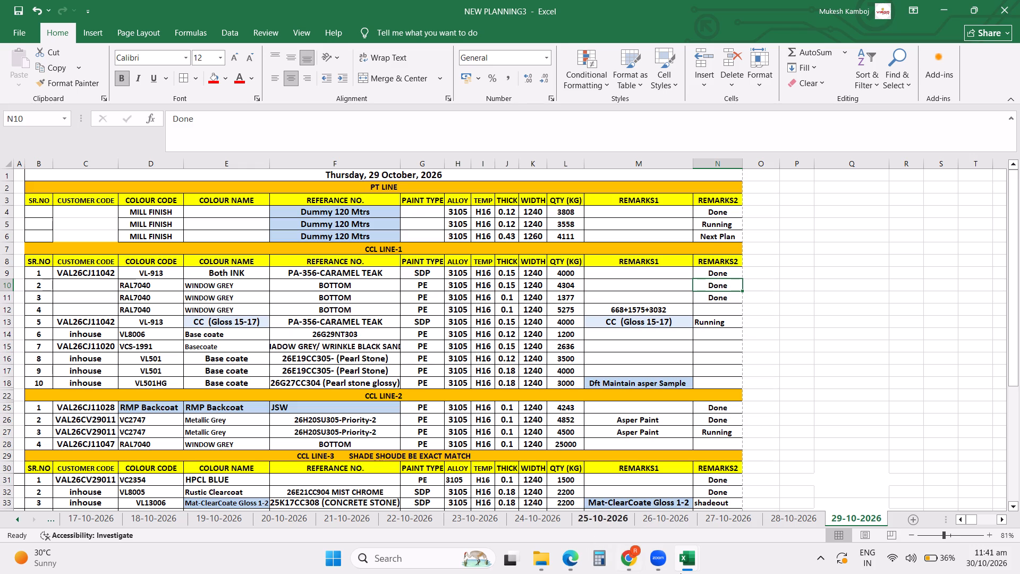
Switch to the Pending Order 12oct26 workbook and filter CCL Remark1 on the 12Oct26 sheet to show only tomorrow Plan orders.
left_click(692, 557)
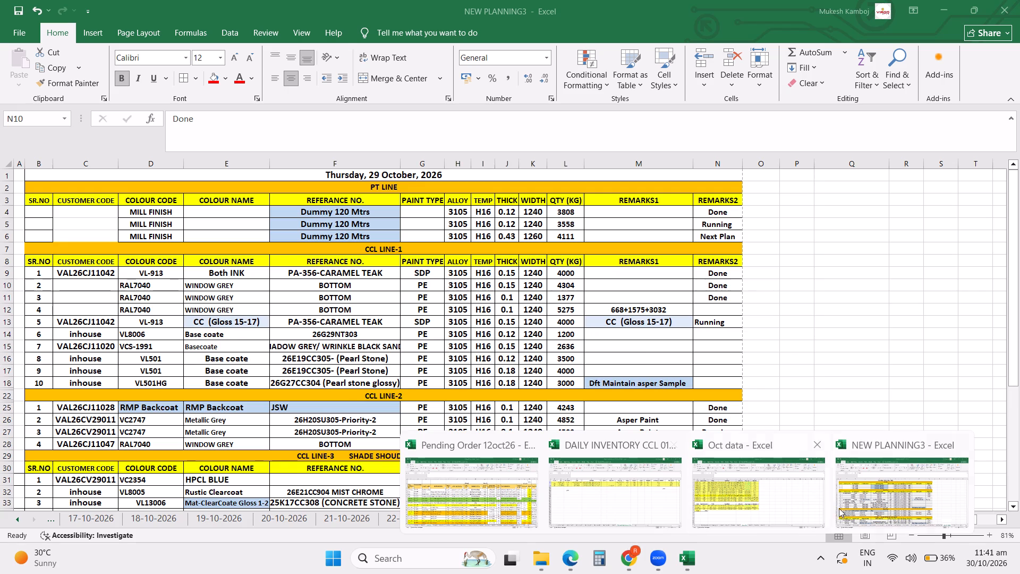
left_click(495, 505)
left_click(811, 357)
scroll(776, 357, "down", 1)
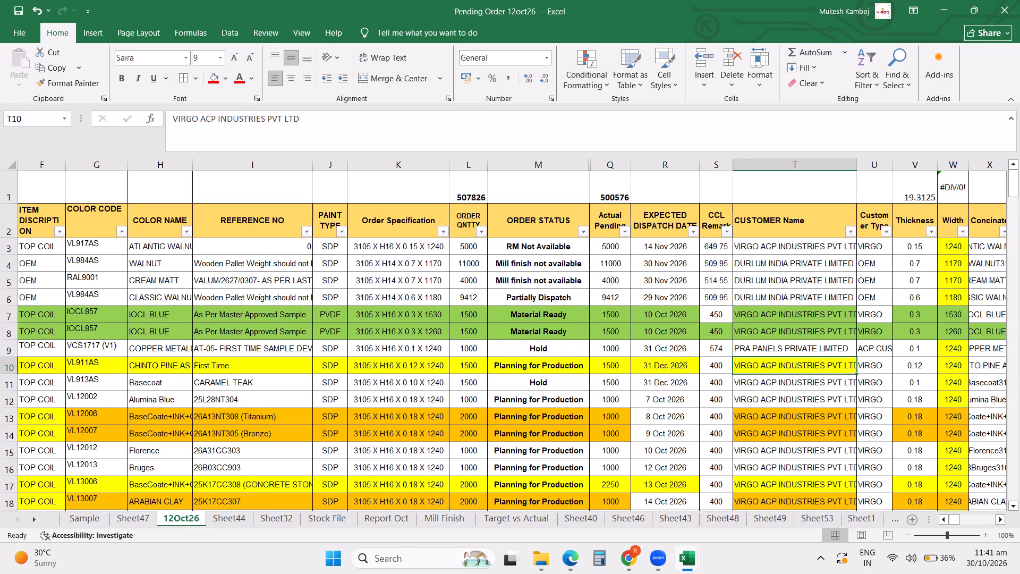
left_click(777, 376)
left_click(807, 376)
key("Right")
key("Right")
key("Right")
key("Right")
key("Right")
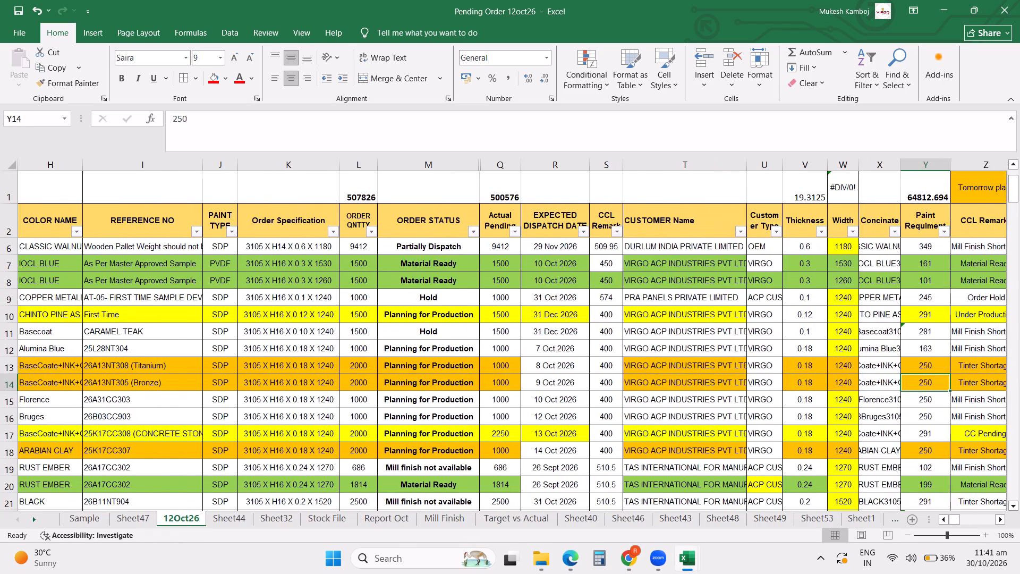
key("Right")
key("Right")
left_click(828, 231)
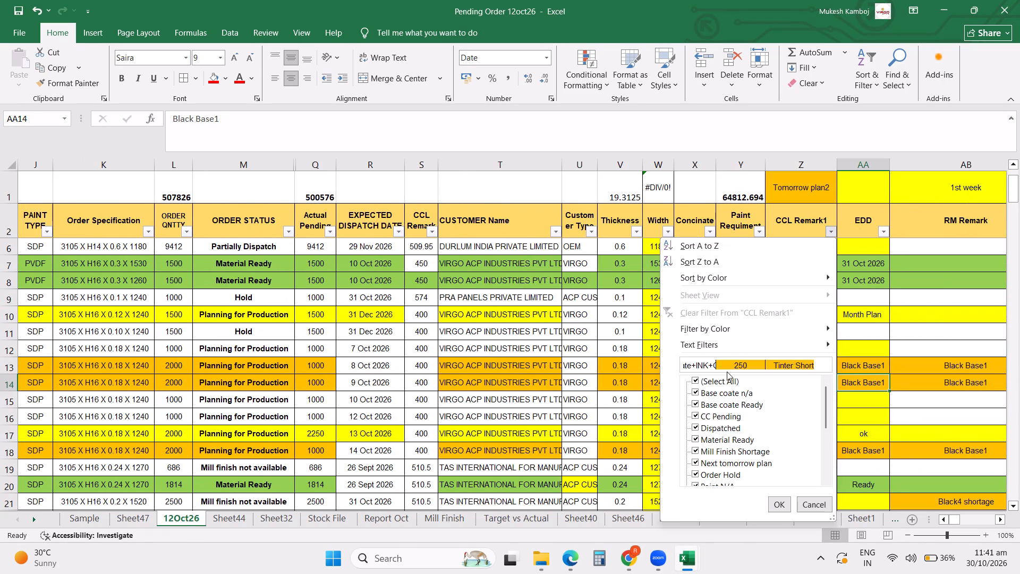
left_click(712, 379)
scroll(714, 403, "down", 13)
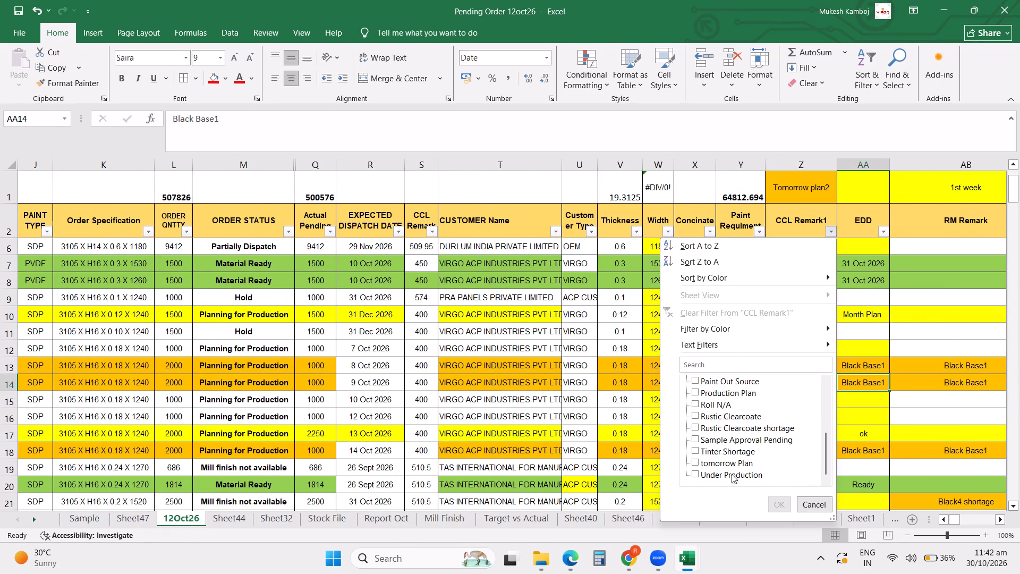
left_click(731, 465)
left_click(772, 505)
left_click(756, 376)
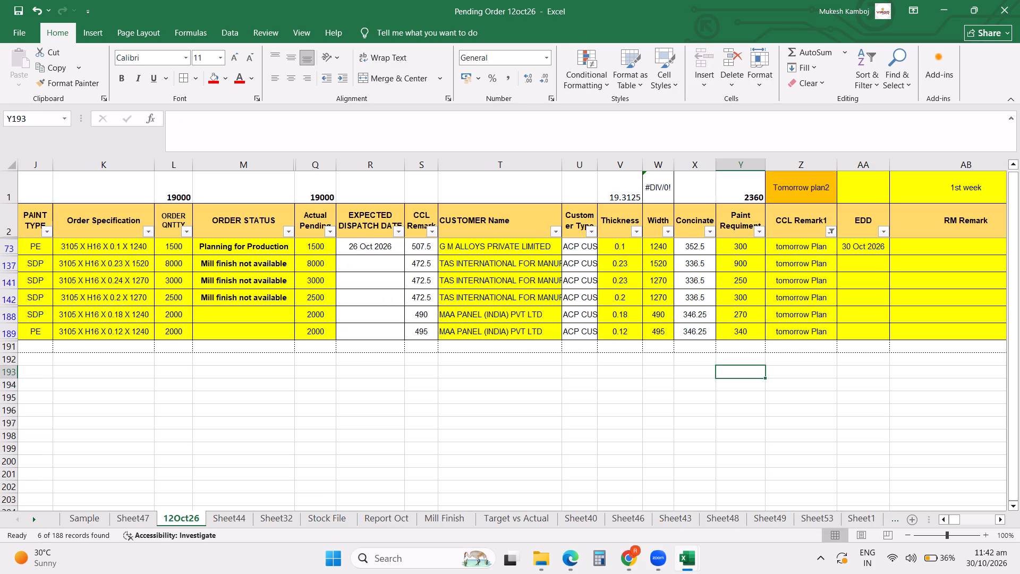
scroll(739, 385, "up", 7)
Set CCL Remark1 to Tinter Shortage for the VCS-1980 Coffee Brown order of G M Alloys Private Limited.
key("ctrl+Left")
key("ctrl+Left")
key("ctrl+Left")
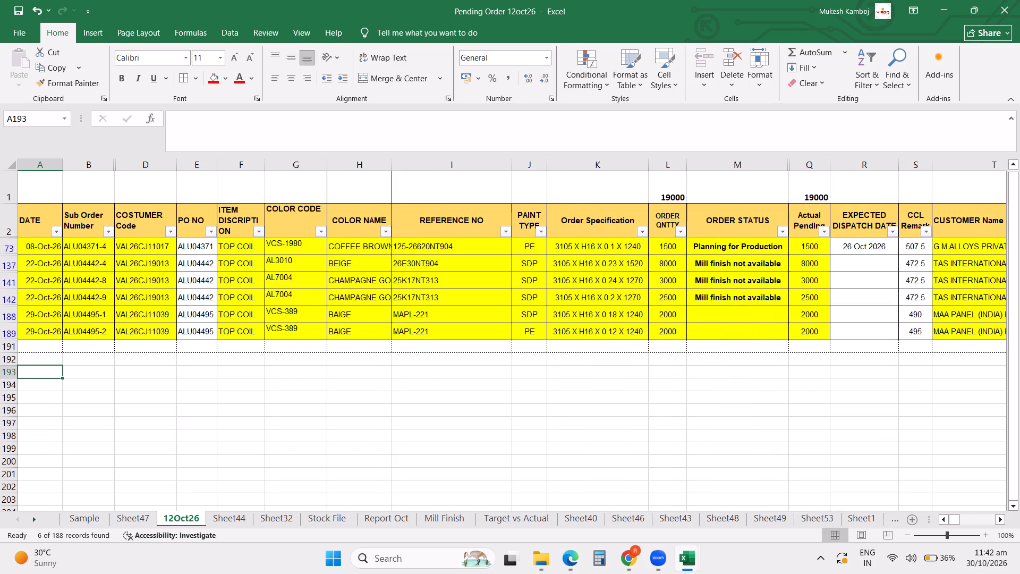
left_click(399, 306)
left_click(414, 250)
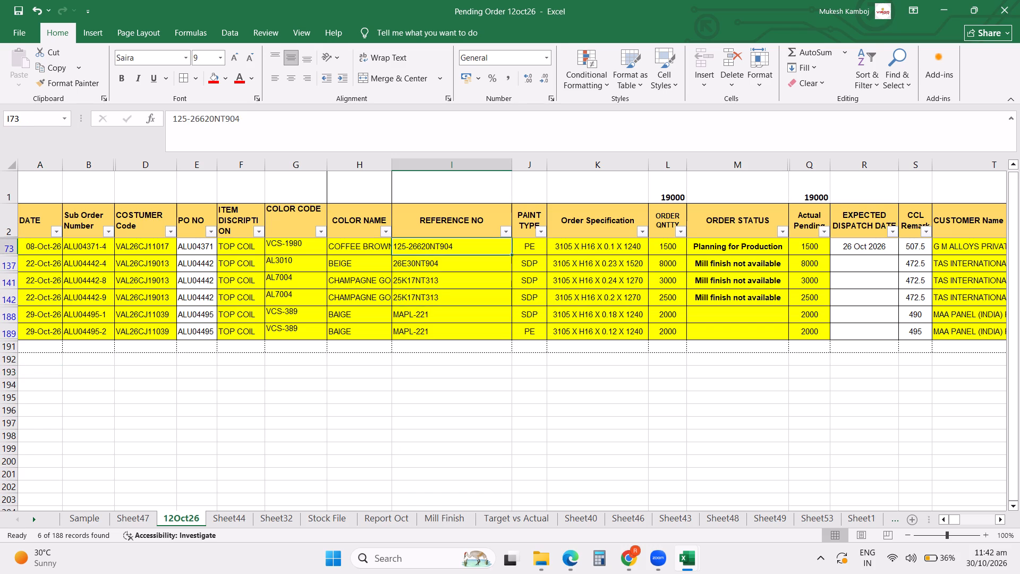
key("Right")
key("Right")
key("Right")
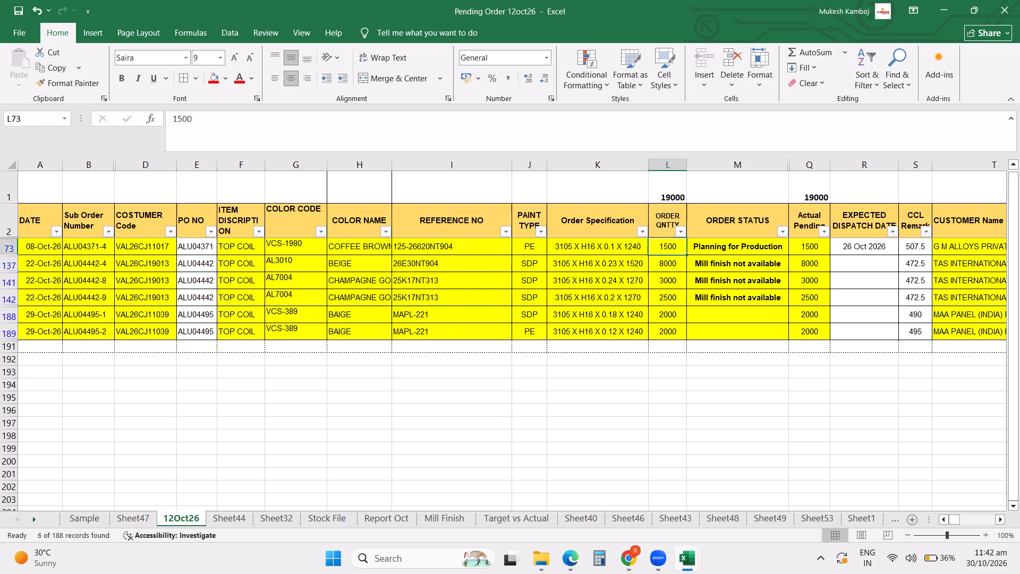
key("Right")
key("Right")
key("Right")
key("Right")
key("Right")
key("Right")
key("Right")
key("Right")
key("Right")
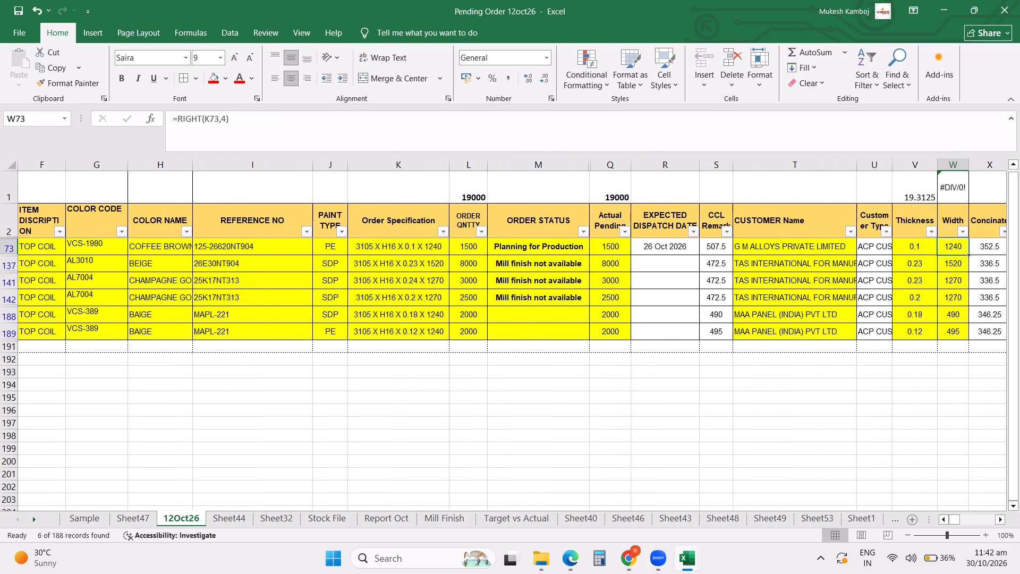
key("Right")
key("Right")
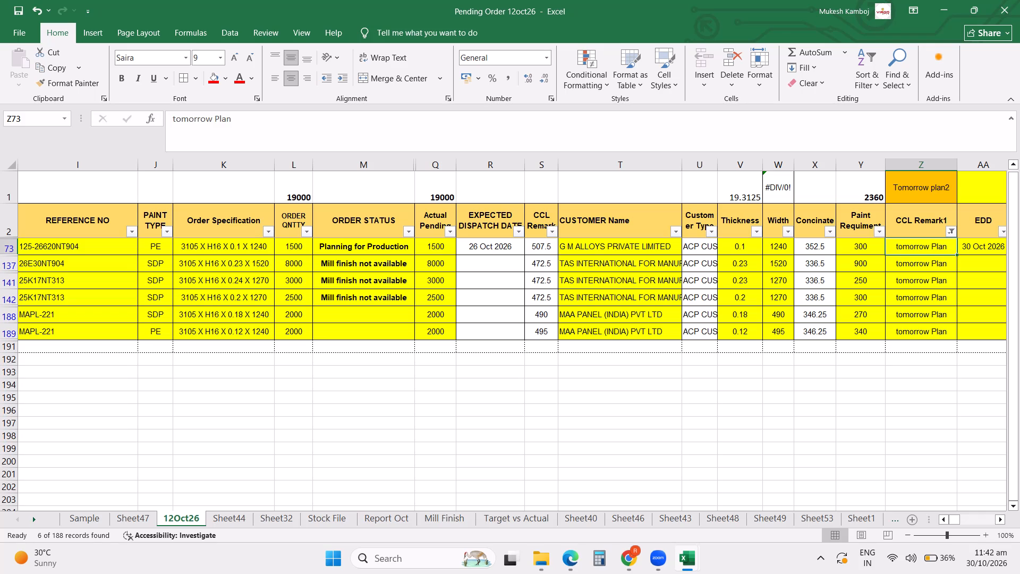
type("ti")
key("Right")
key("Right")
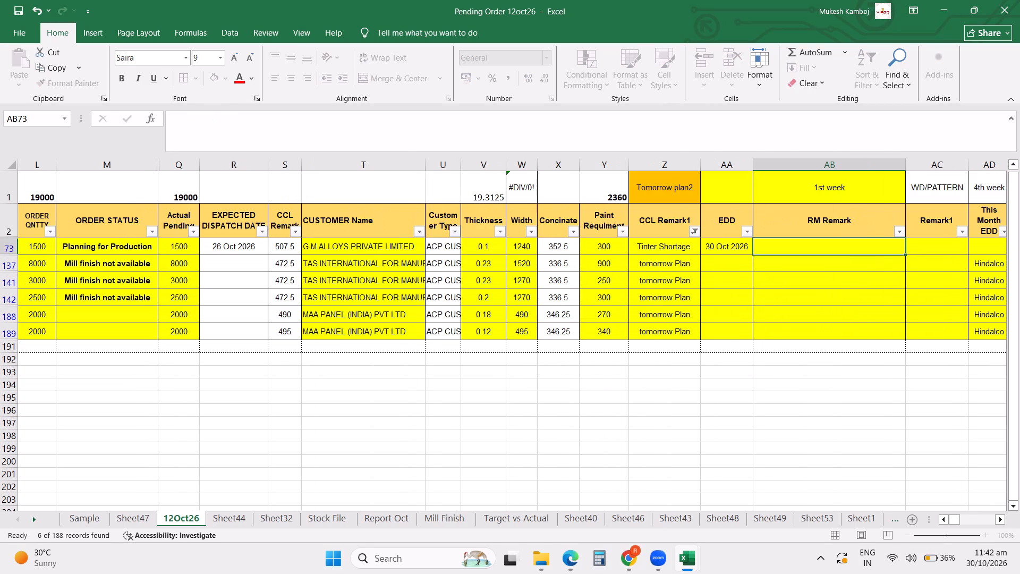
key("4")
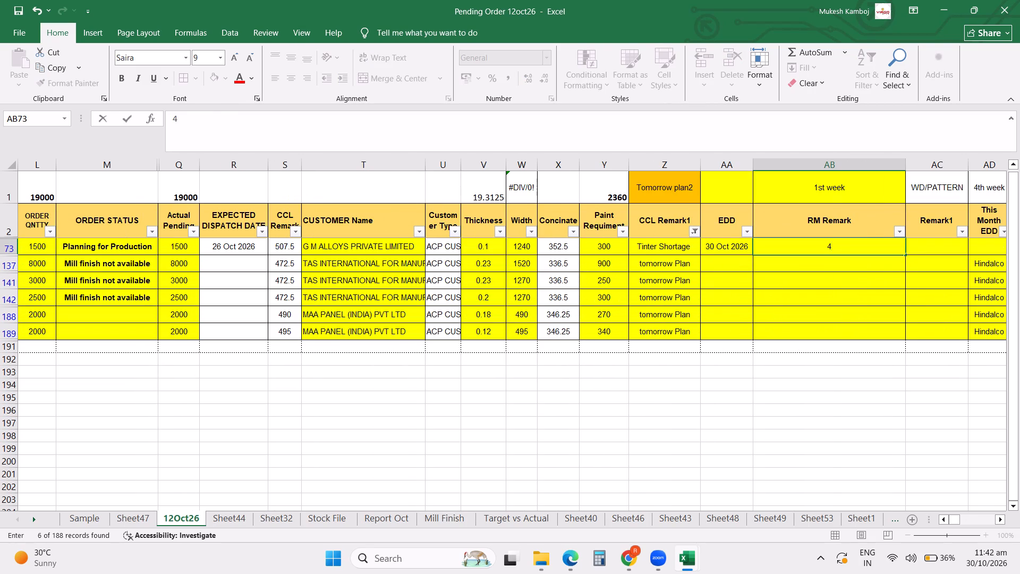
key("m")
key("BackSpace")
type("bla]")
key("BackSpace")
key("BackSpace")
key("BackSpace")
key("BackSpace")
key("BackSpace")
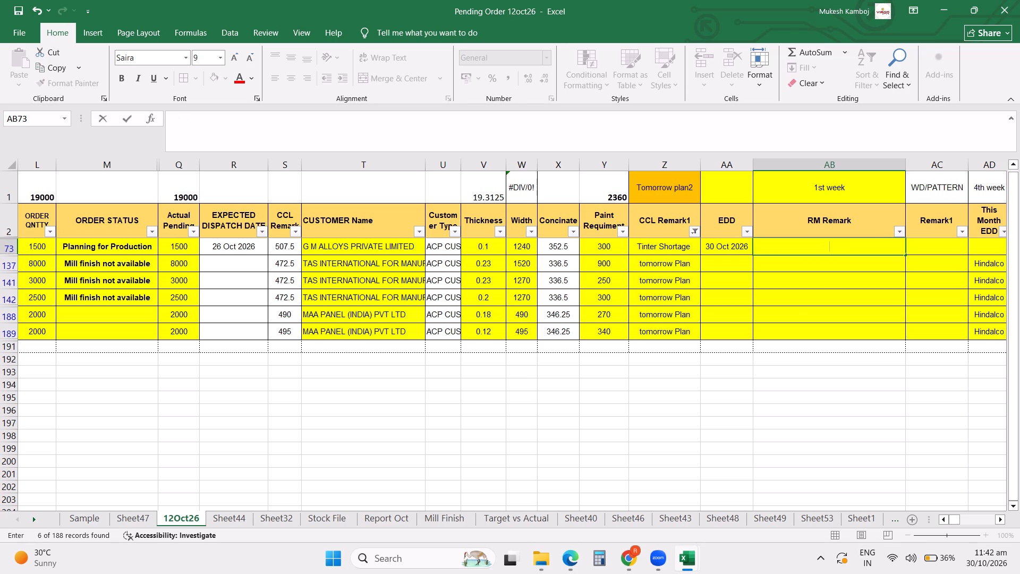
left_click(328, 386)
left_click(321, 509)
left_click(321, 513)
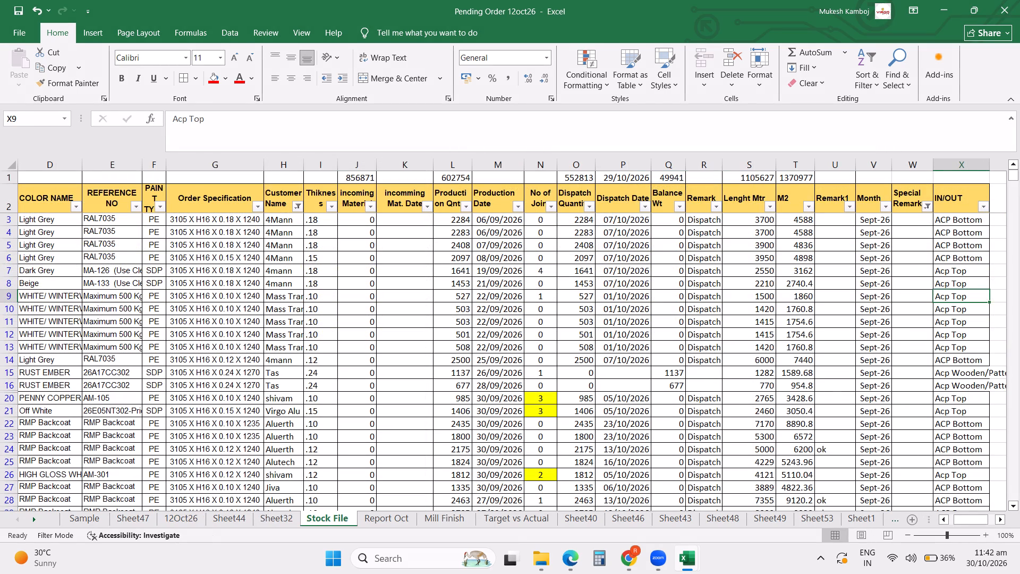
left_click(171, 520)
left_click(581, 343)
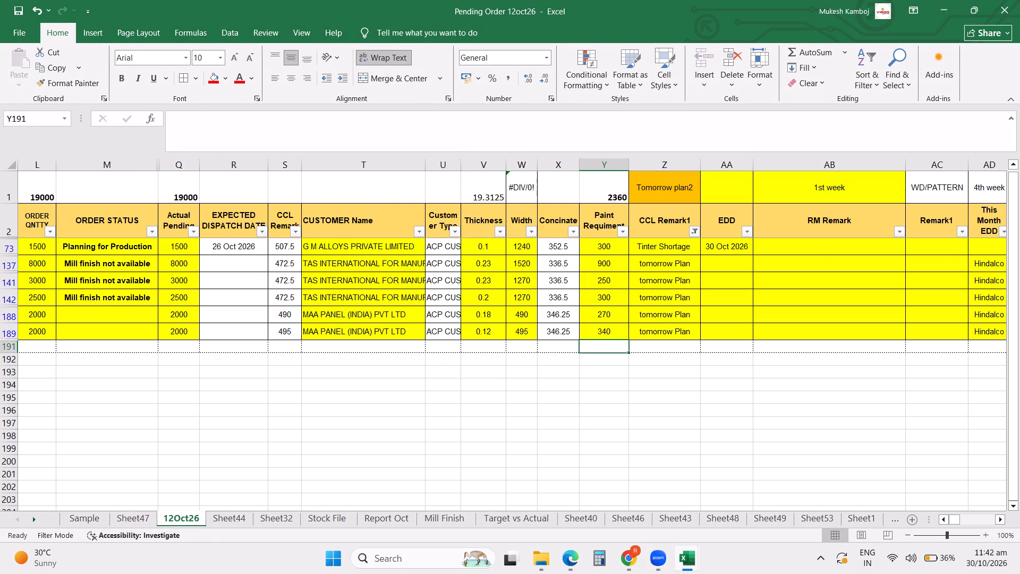
Set the RM Remark of the Tinter Shortage order of G M Alloys Private Limited to Black4 shortage.
left_click(787, 246)
key("b")
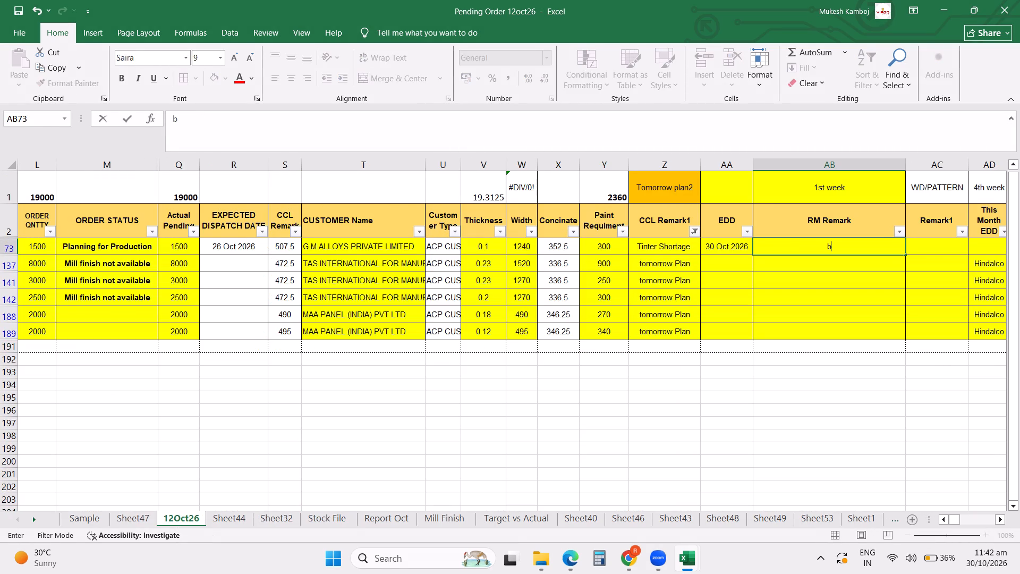
key("BackSpace")
type("la")
key("BackSpace")
key("BackSpace")
type("Black")
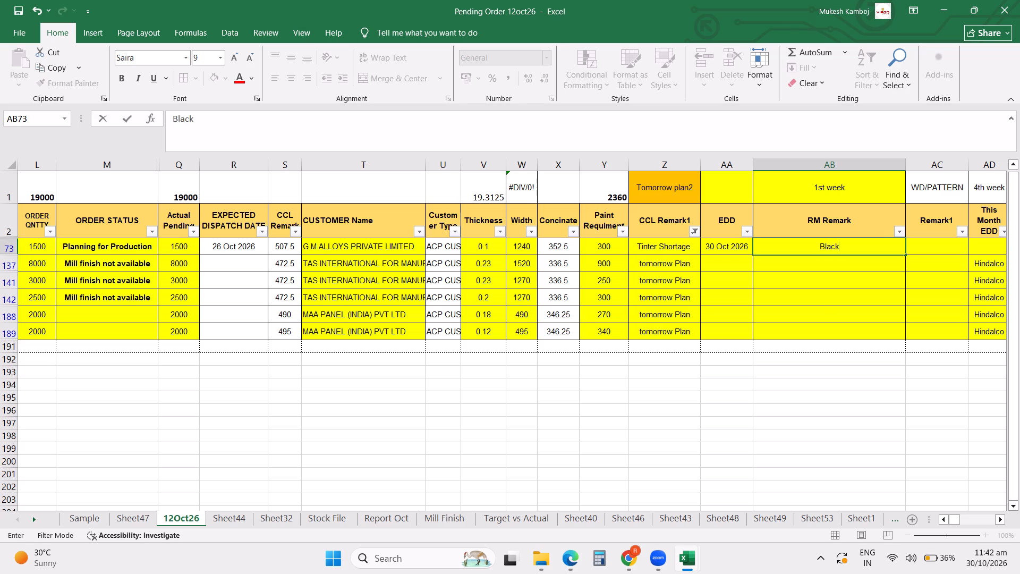
key("4")
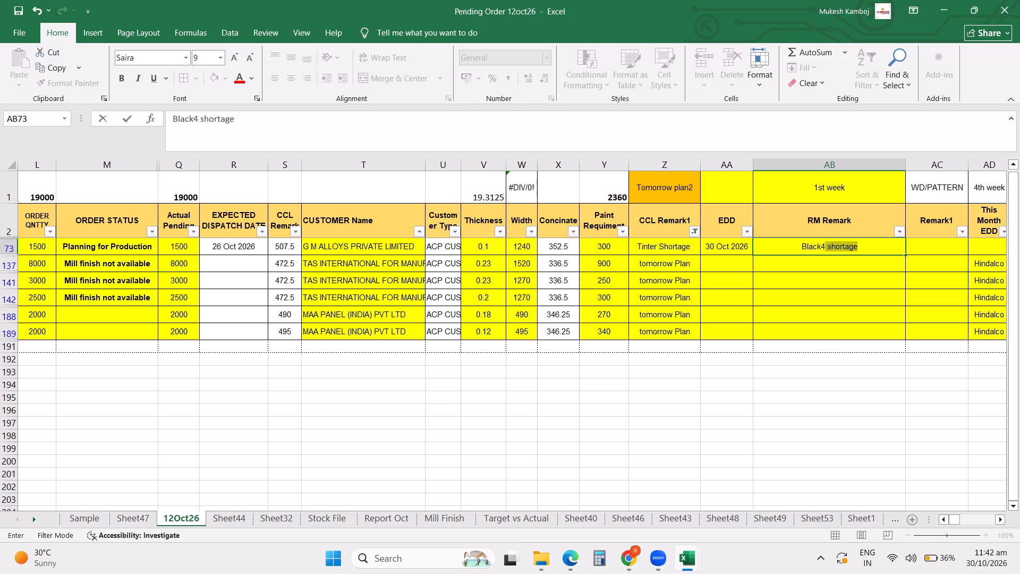
key("Down")
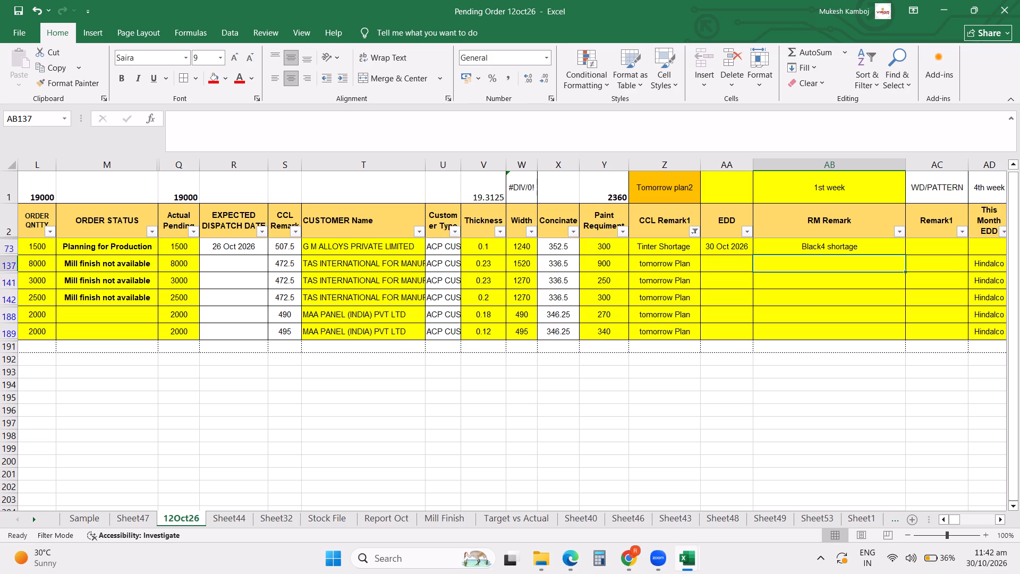
Clear the CCL Remark1 filter and filter CUSTOMER Name to show only G M ALLOYS PRIVATE LIMITED orders.
left_click(694, 230)
left_click(611, 309)
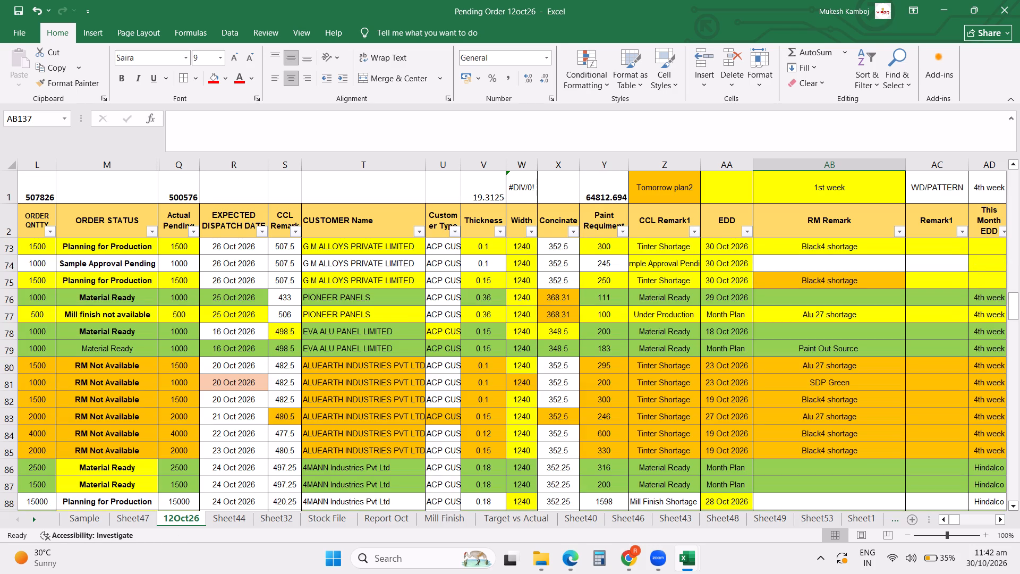
key("Left")
key("Left")
key("Left")
key("Left")
key("Left")
key("Left")
key("Left")
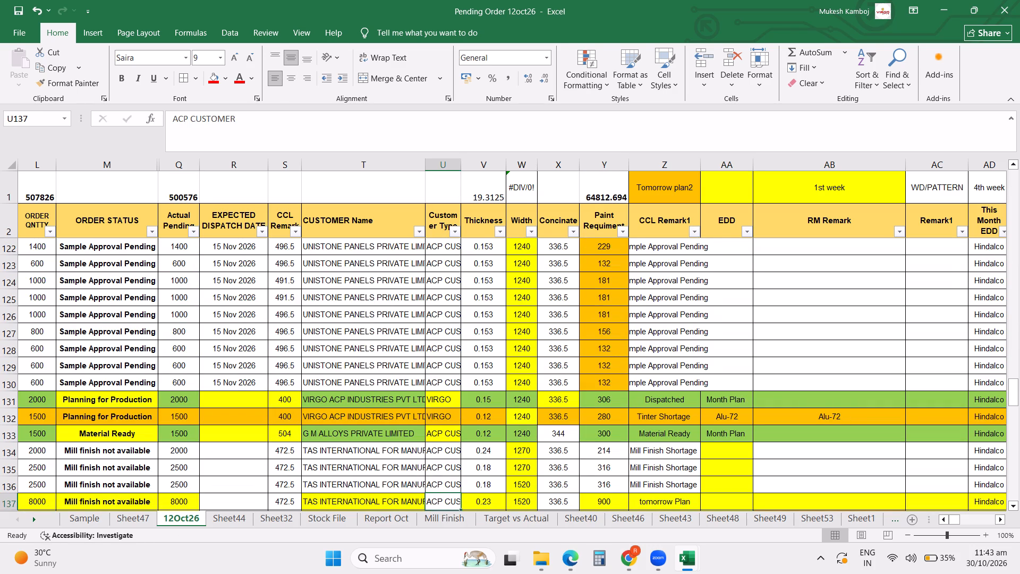
left_click(414, 228)
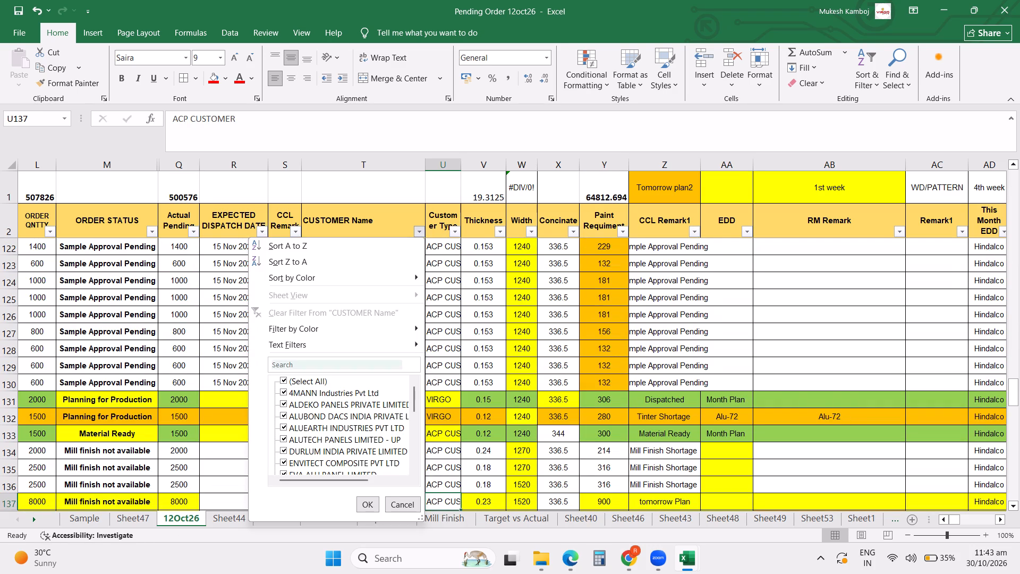
left_click(322, 366)
type("gm")
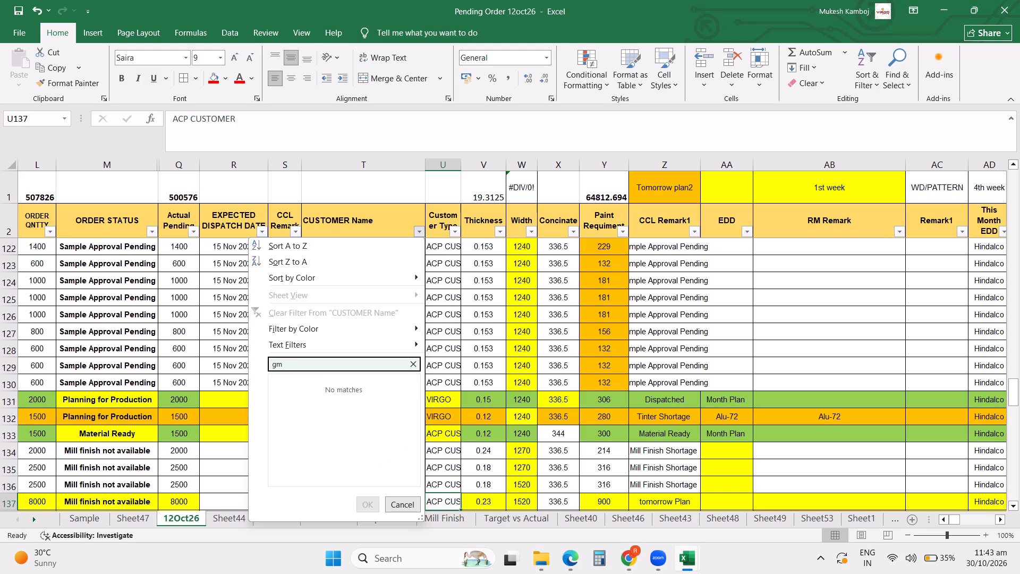
key("BackSpace")
key("space")
left_click(322, 366)
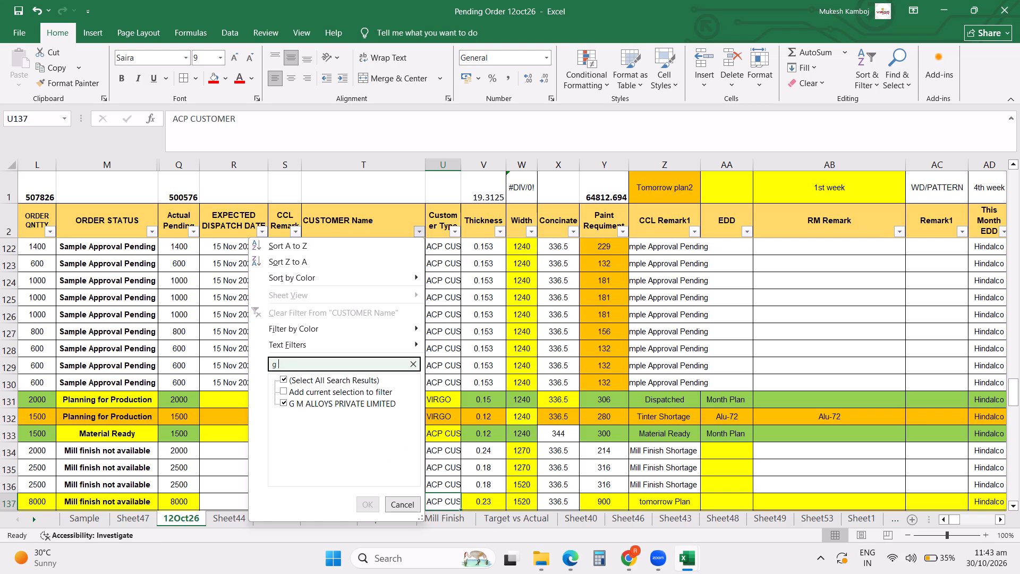
key("Return")
scroll(324, 365, "up", 6)
scroll(378, 325, "up", 5)
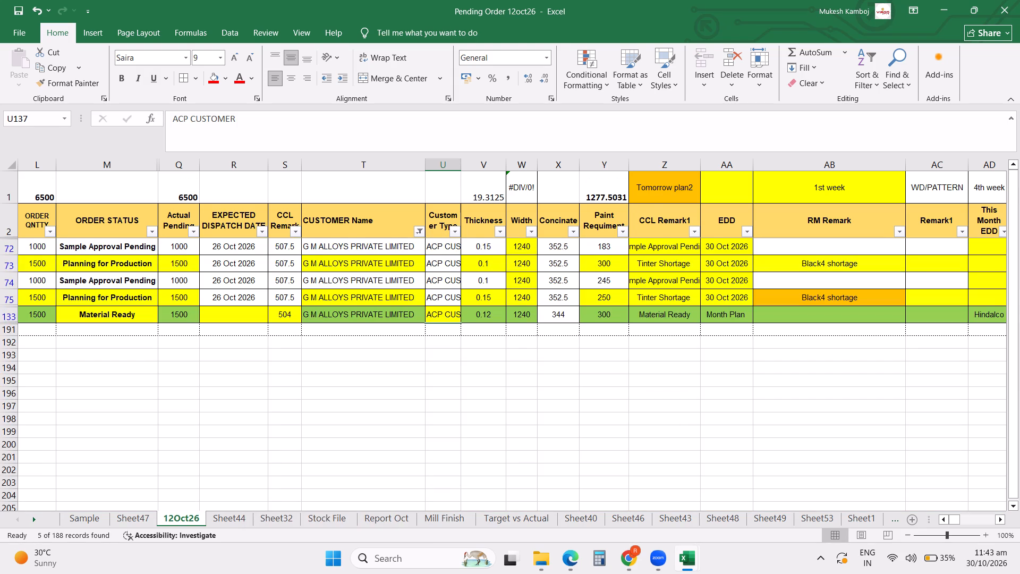
Copy the VCS-1980 Coffee Brown order's cells from COLOR CODE through ORDER QNTTY into row 26 of Sheet17 in the Oct data workbook.
key("ctrl+Left")
key("ctrl+Left")
key("ctrl+Left")
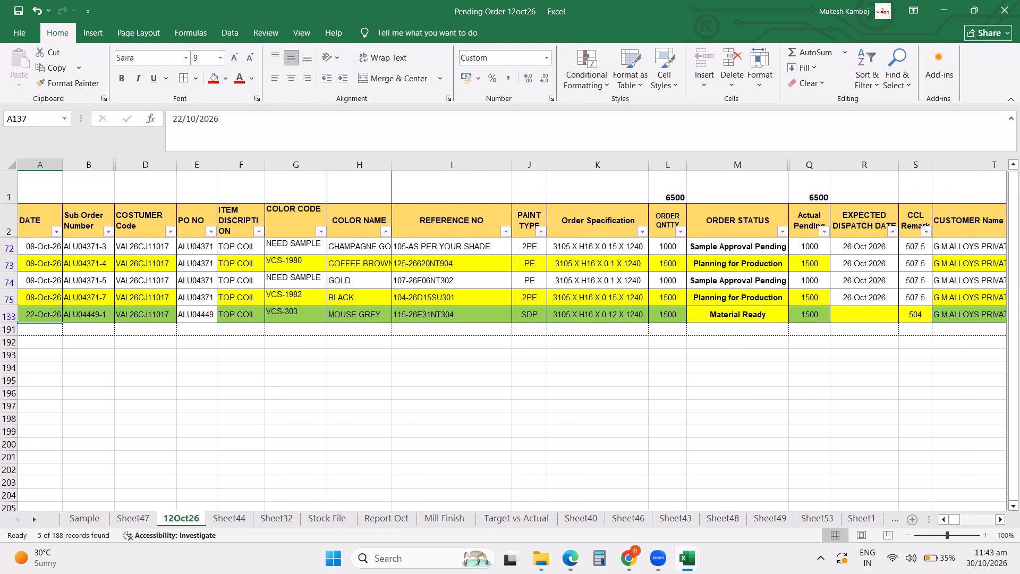
left_click(383, 338)
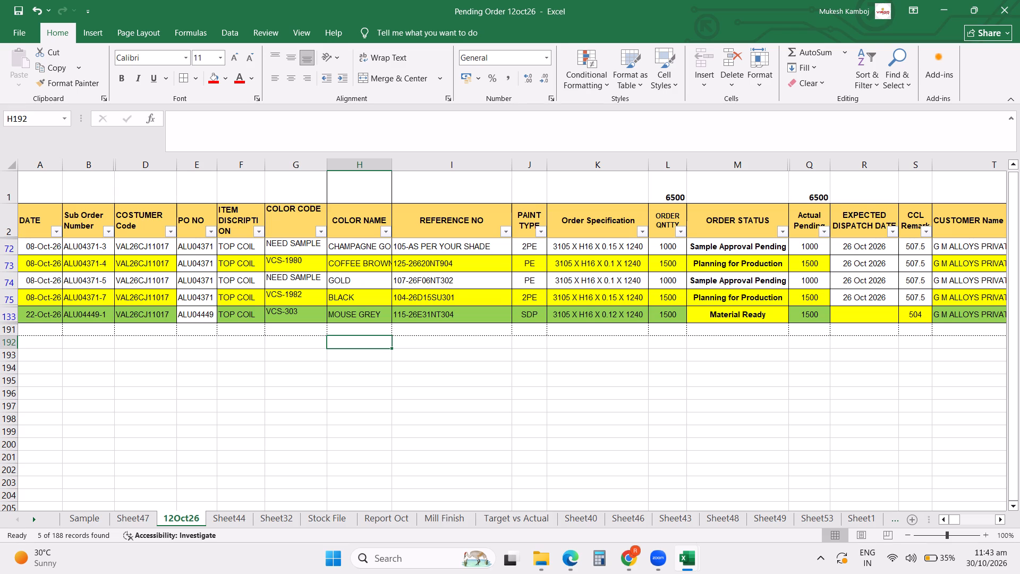
left_click_drag(294, 262, 603, 263)
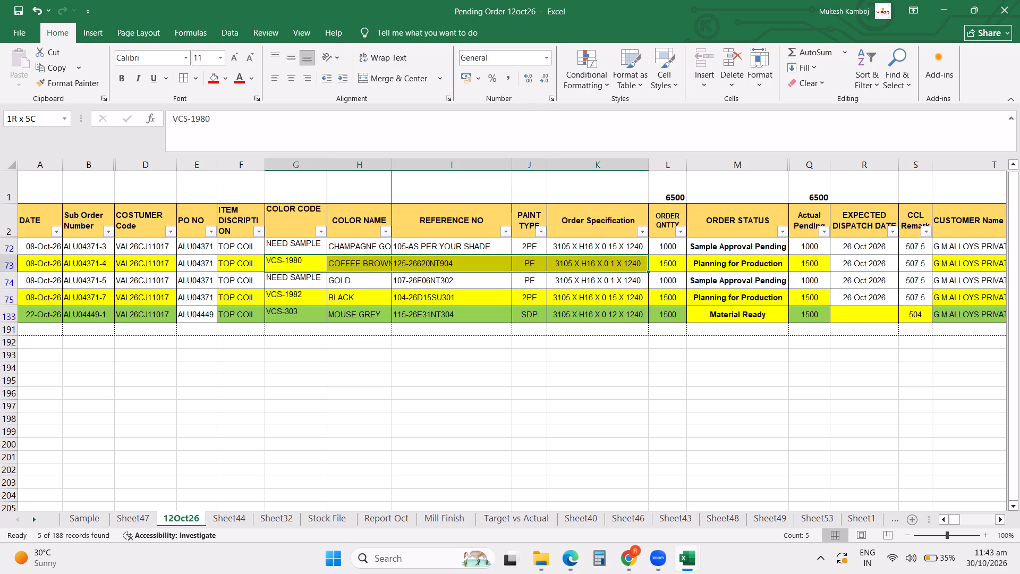
left_click_drag(603, 263, 652, 264)
key("ctrl+c")
left_click_drag(652, 264, 685, 307, "ctrl")
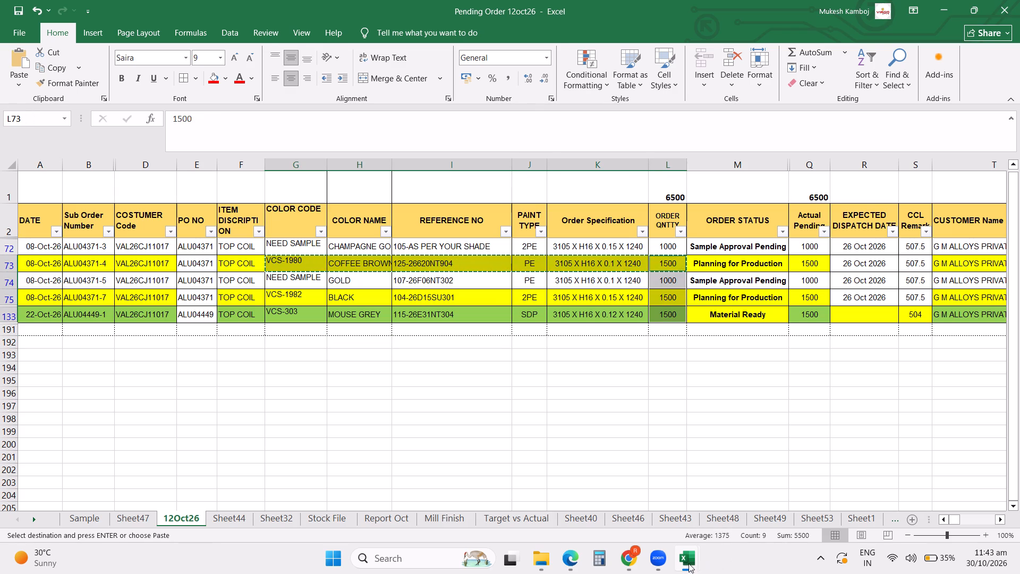
left_click(687, 564)
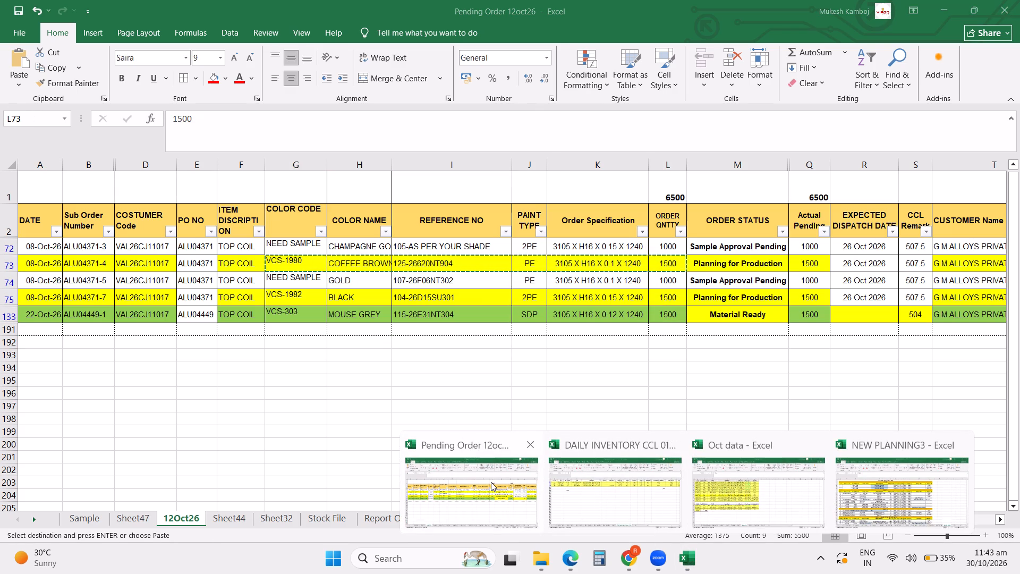
left_click(714, 492)
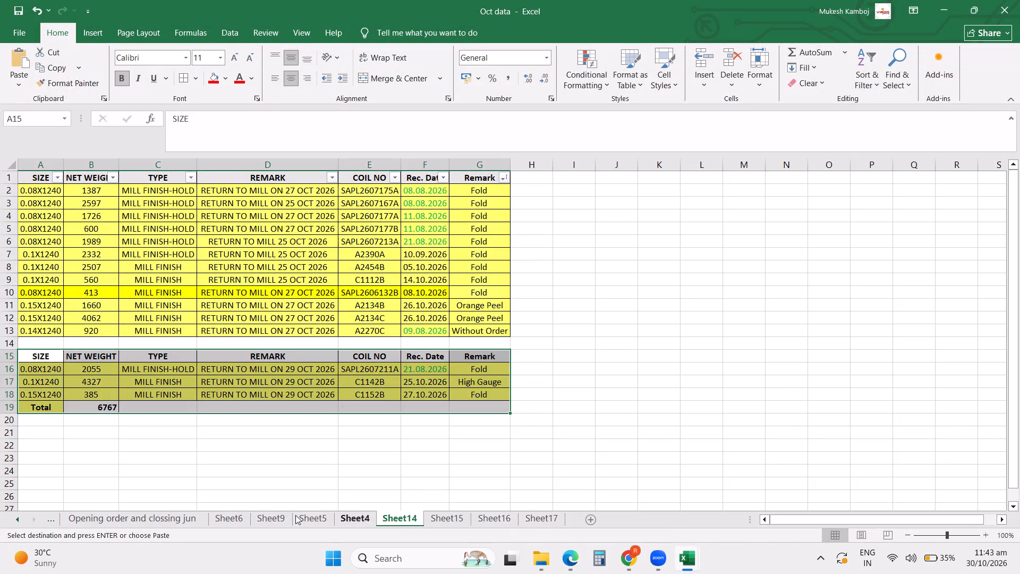
left_click(550, 520)
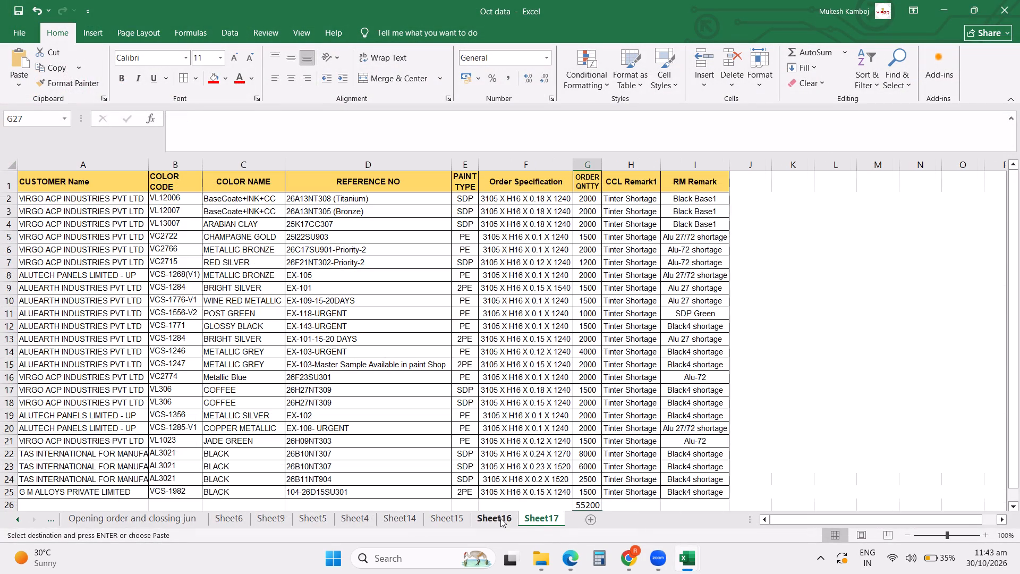
scroll(487, 444, "down", 1)
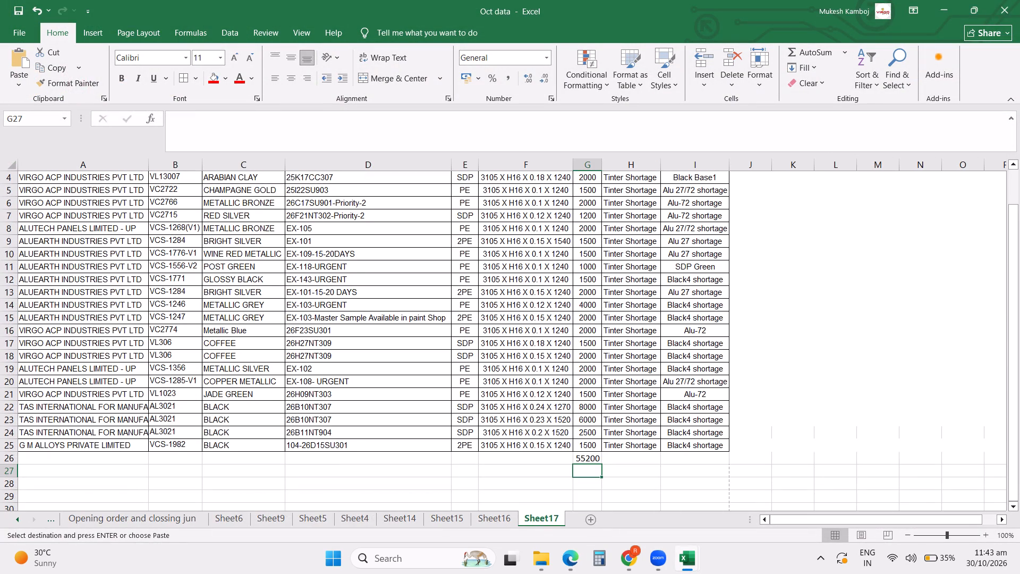
left_click(188, 457)
key("ctrl+v")
left_click(188, 457)
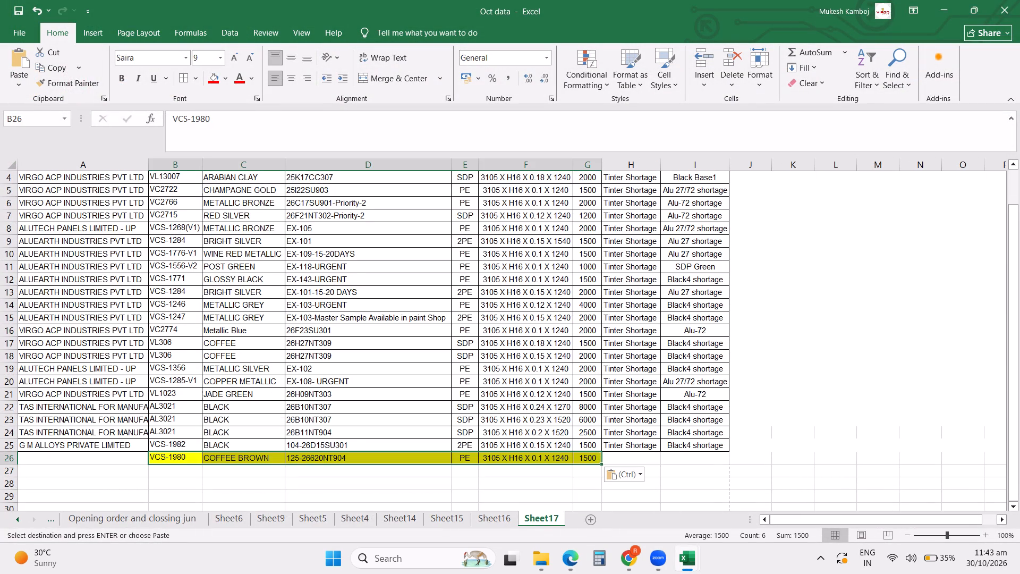
Complete row 26 with CCL Remark1 Tinter Shortage, RM Remark Black4 shortage and customer G M ALLOYS PRIVATE LIMITED, copied from the row above.
left_click_drag(619, 458, 682, 460)
key("ctrl+d")
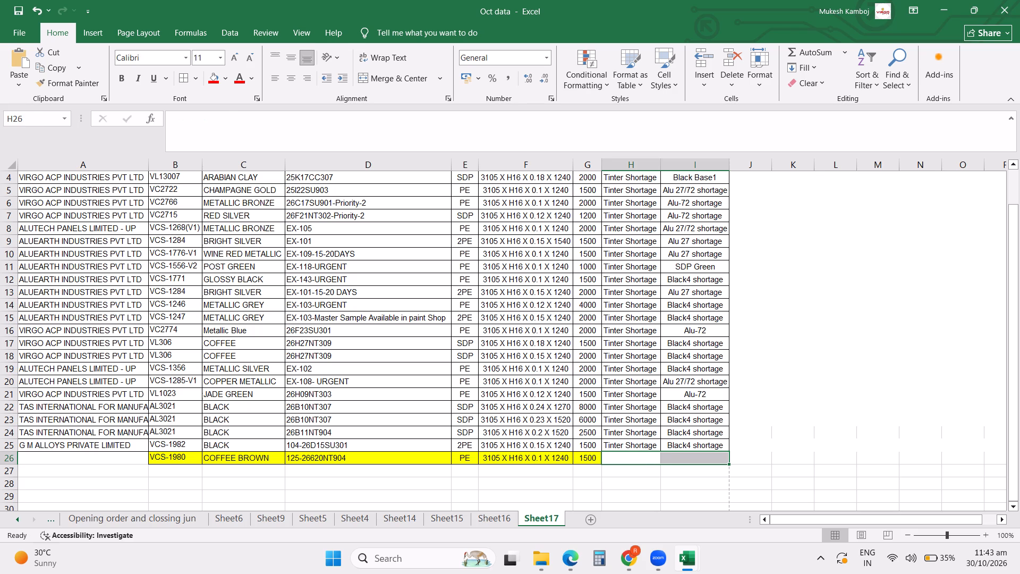
left_click(62, 447)
key("ctrl+c")
left_click(73, 461)
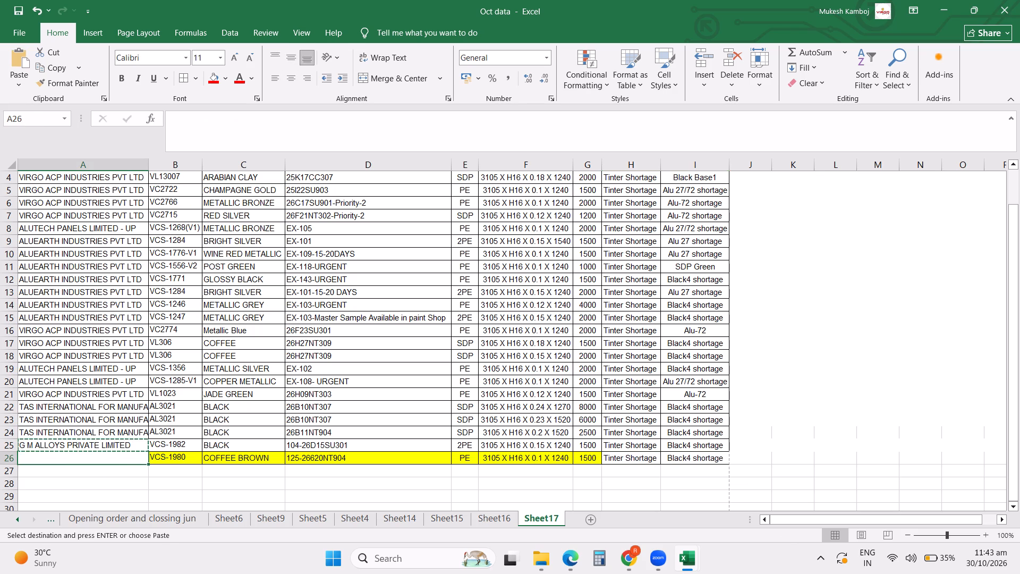
key("ctrl+v")
left_click(137, 470)
Remove the yellow fill from the VCS-1980 Coffee Brown row on Sheet17.
left_click(5, 456)
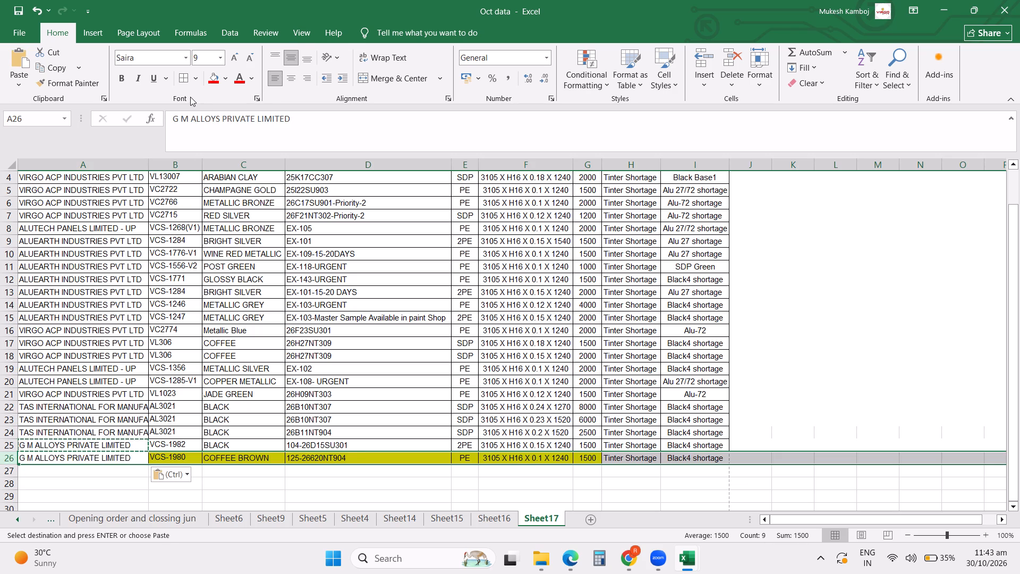
left_click(195, 75)
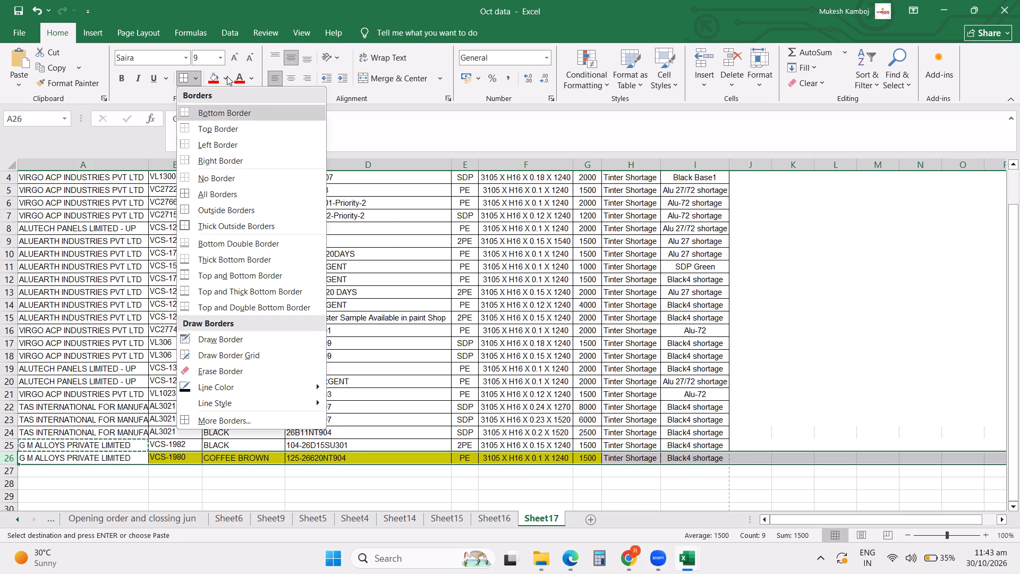
left_click(226, 76)
left_click(216, 138)
left_click(708, 364)
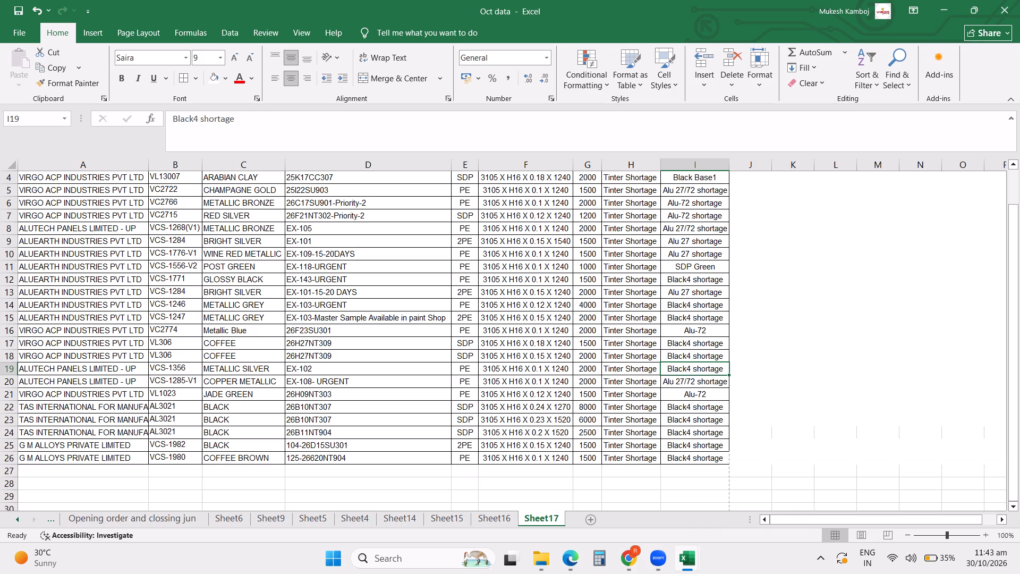
Add an AutoSum total of the ORDER QNTTY column in cell G27, below the shortage list.
scroll(853, 403, "up", 3)
scroll(853, 403, "down", 4)
left_click(576, 357)
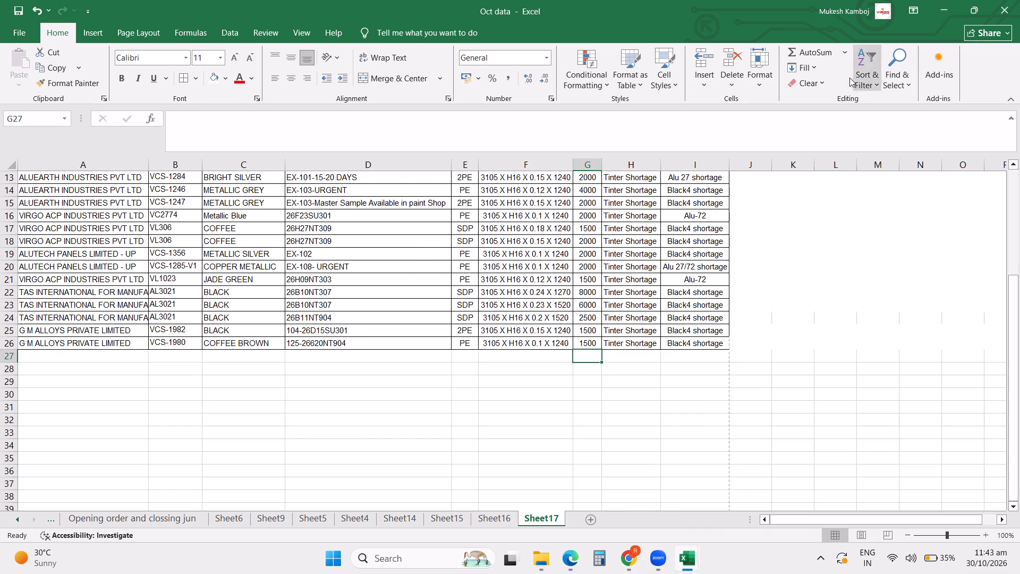
left_click(790, 56)
key("Return")
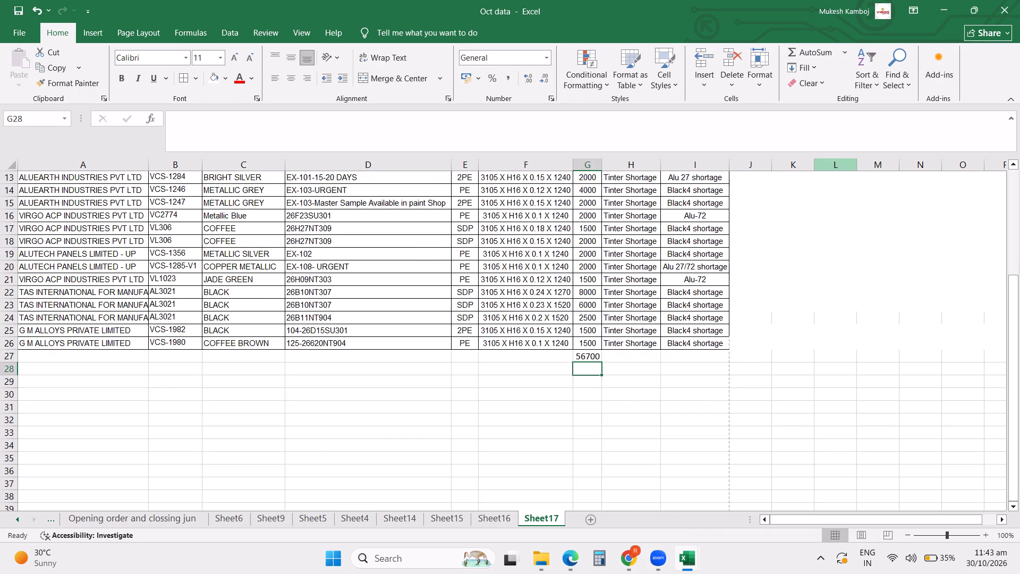
scroll(789, 333, "up", 4)
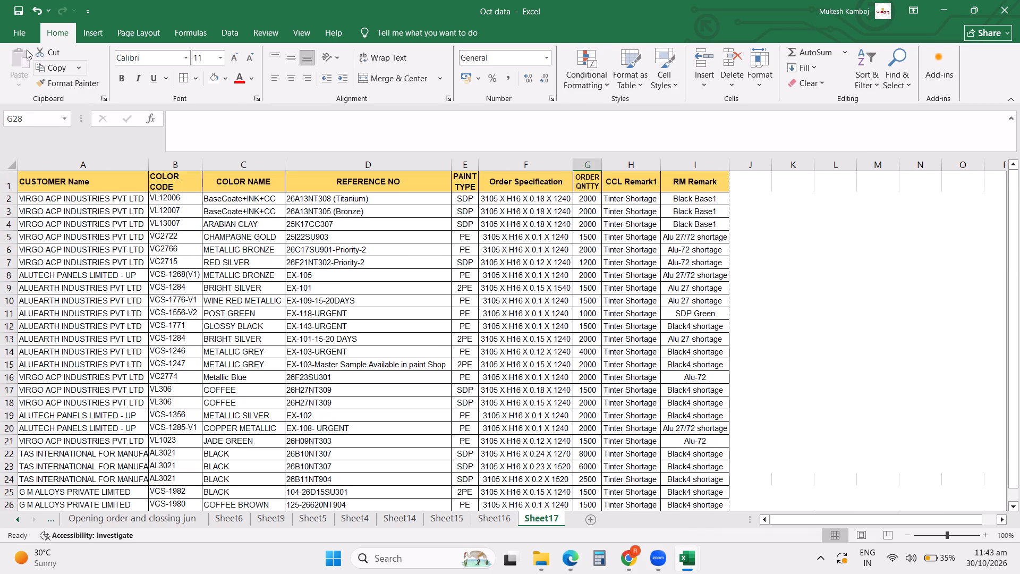
scroll(627, 320, "down", 3)
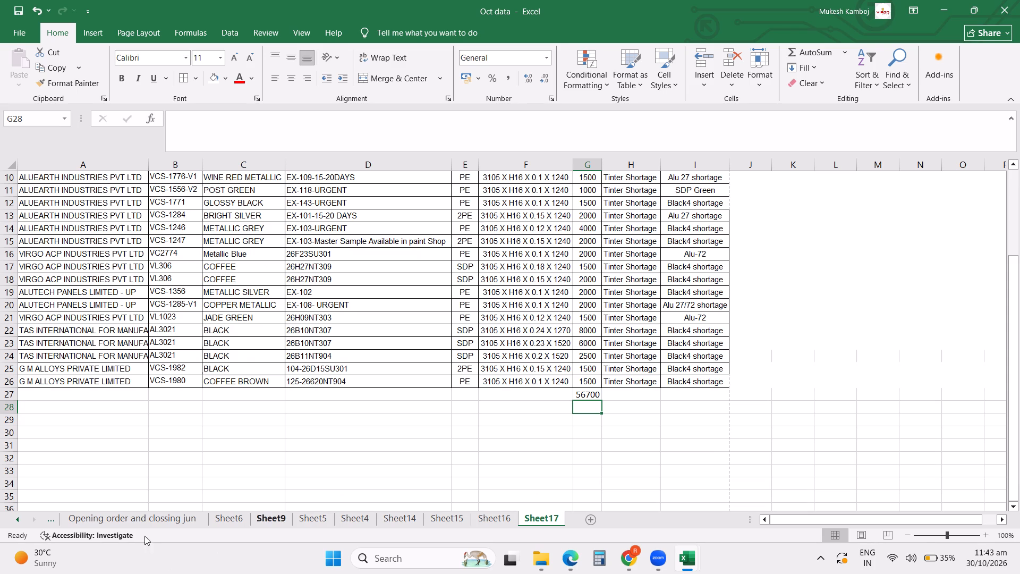
Switch to the Pending Order 12oct26 workbook, filter CUSTOMER Name on 12Oct26 by "tas", and check the AL3021 Black orders.
left_click(683, 563)
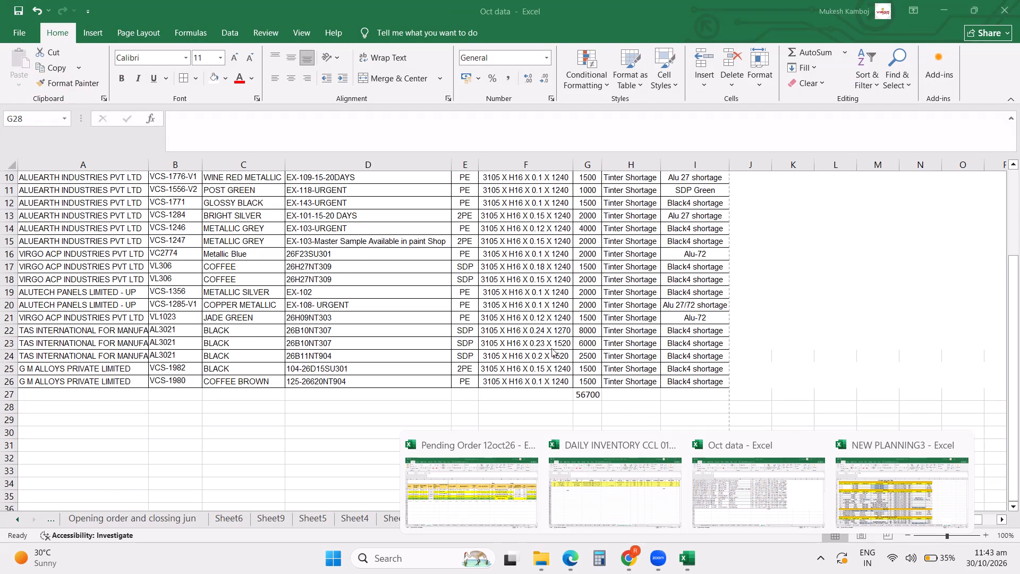
left_click_drag(495, 471, 507, 482)
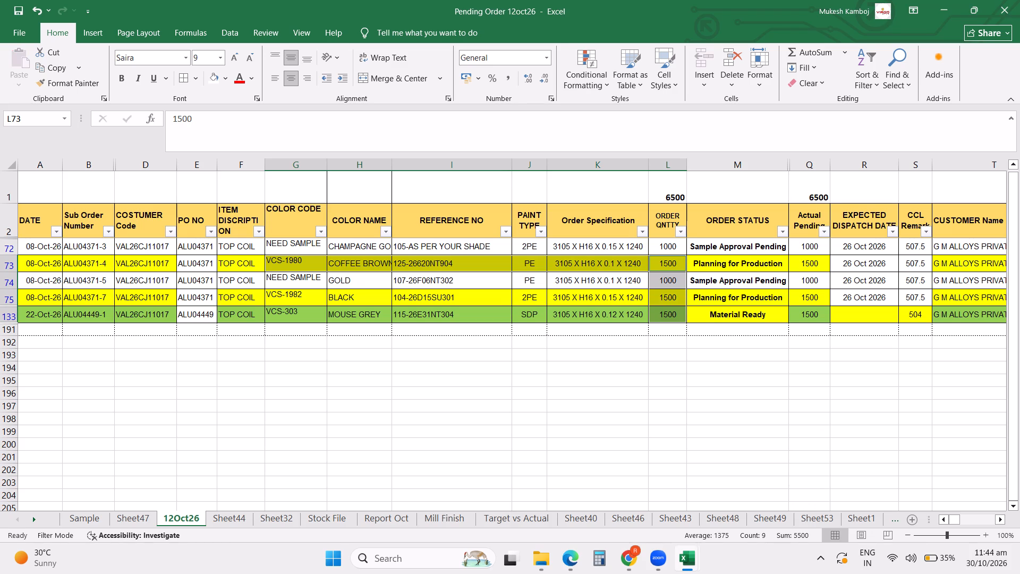
left_click(619, 537)
key("Right")
key("Right")
key("Right")
key("Right")
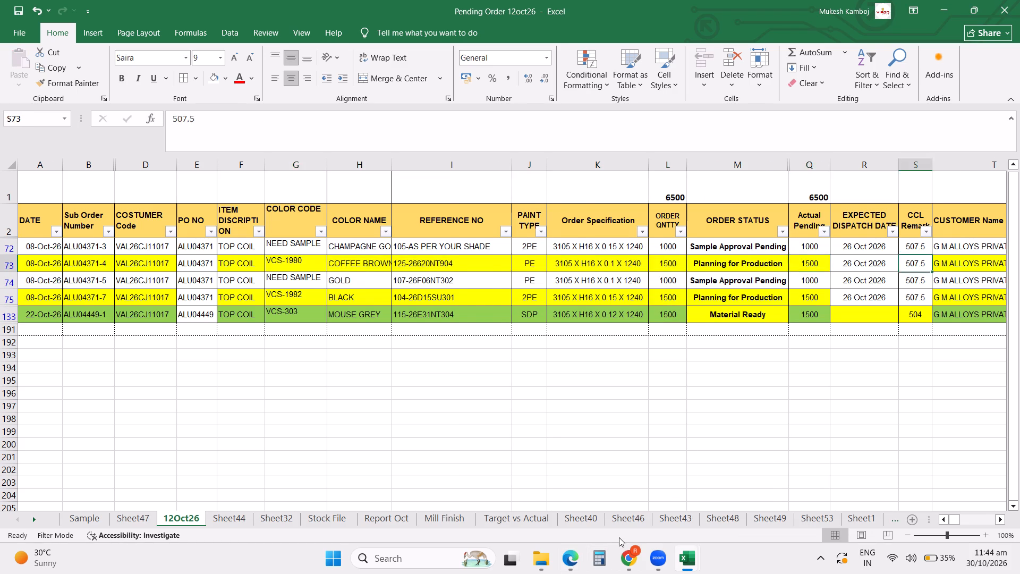
key("Right")
key("Right")
key("Right")
left_click(887, 232)
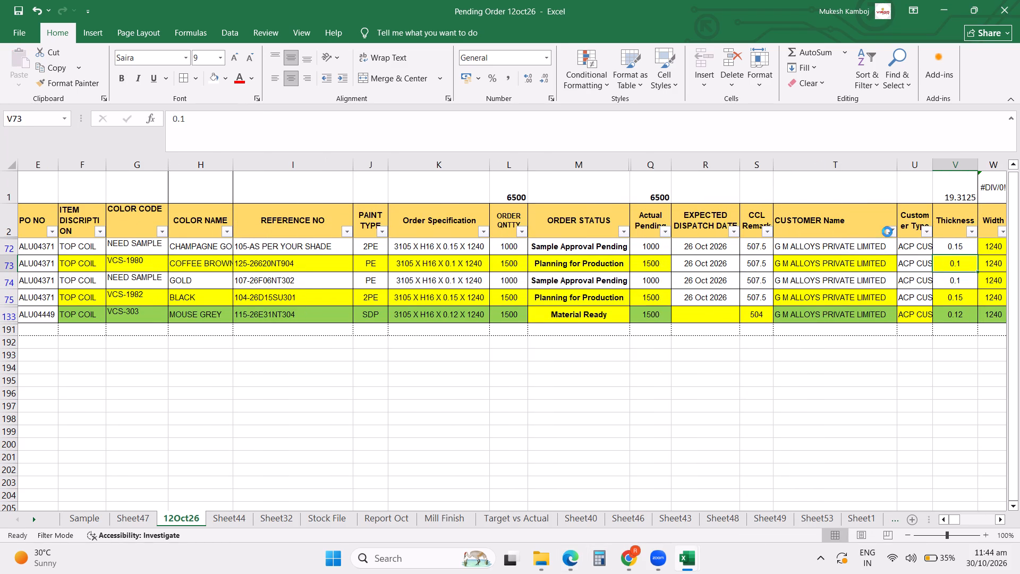
left_click(766, 365)
type("tas")
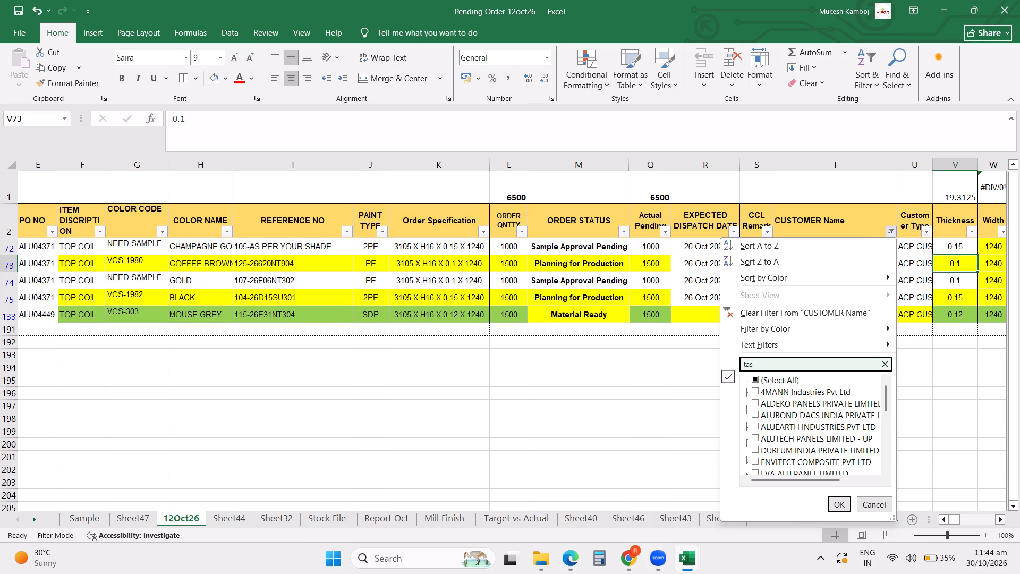
key("Return")
scroll(638, 366, "up", 6)
left_click_drag(471, 384, 386, 370)
scroll(431, 378, "up", 6)
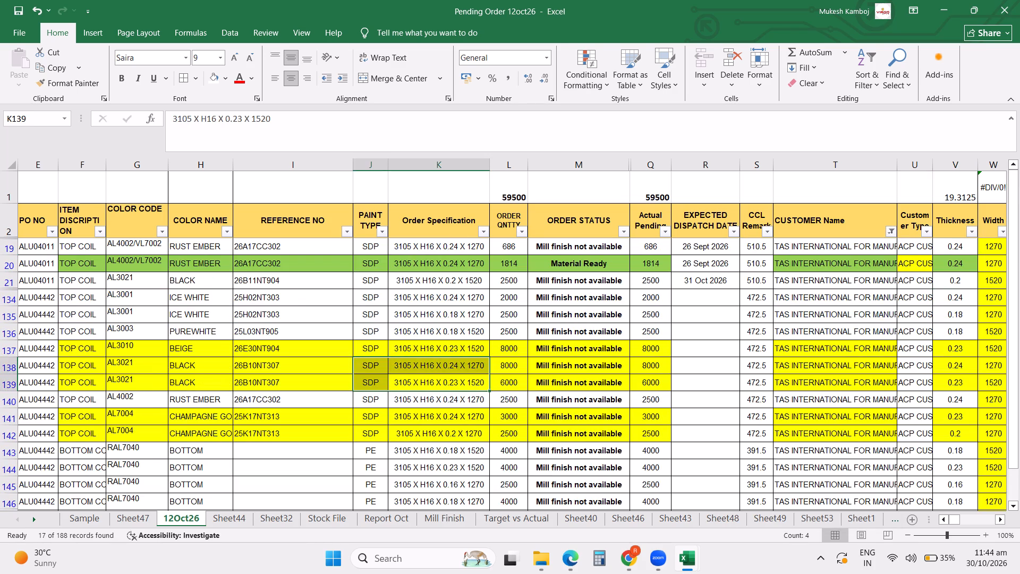
left_click(259, 359)
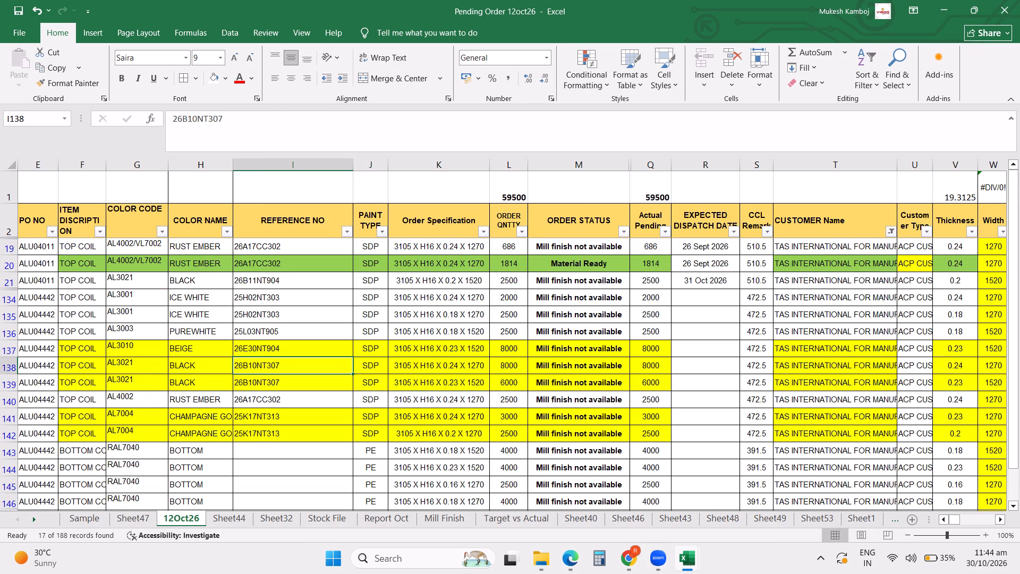
scroll(259, 351, "up", 8)
left_click(860, 522)
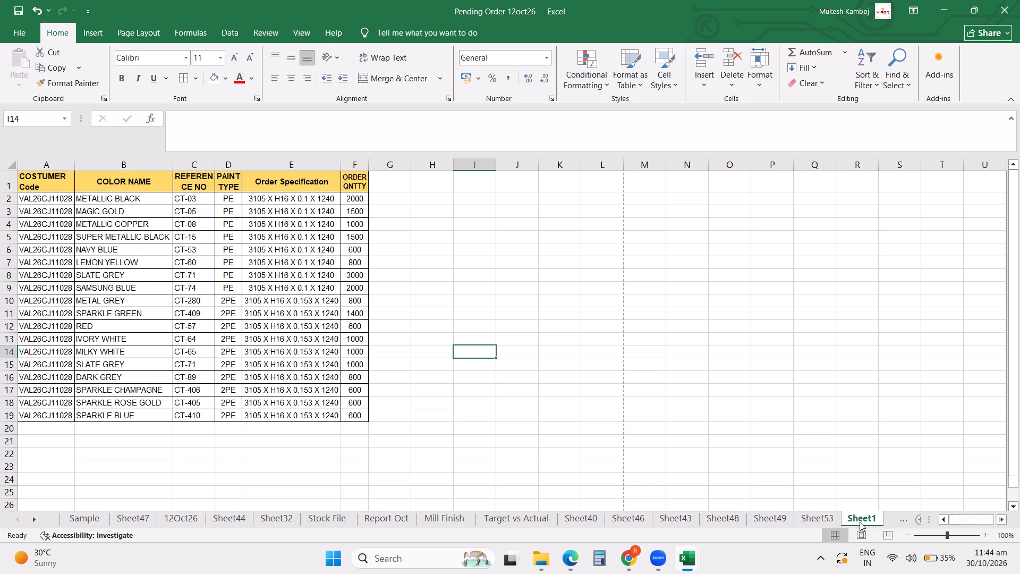
Return to the Oct data workbook and print one copy of the tinter shortage list on Sheet17.
left_click(685, 563)
left_click(727, 502)
scroll(346, 440, "up", 2)
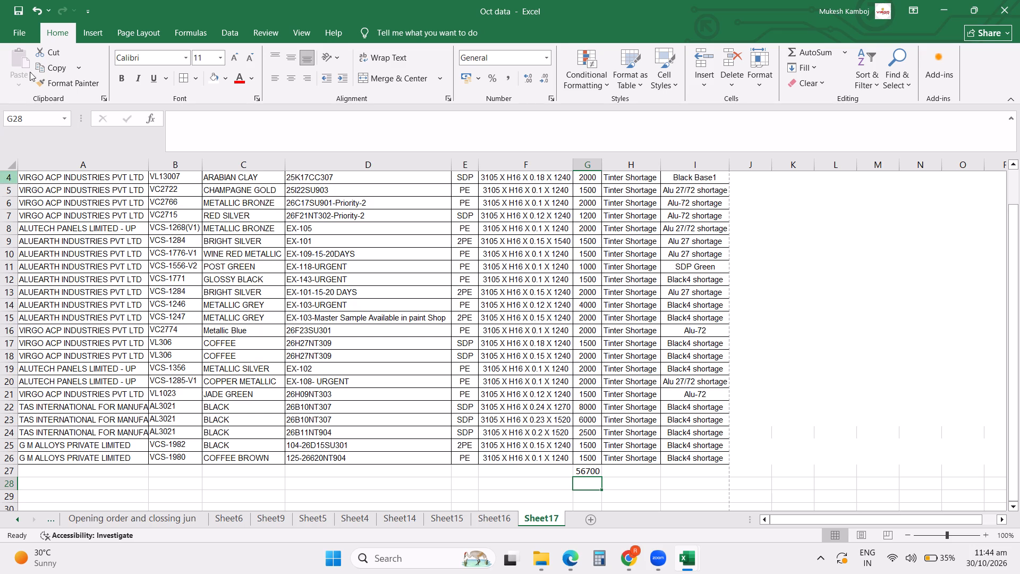
left_click(15, 35)
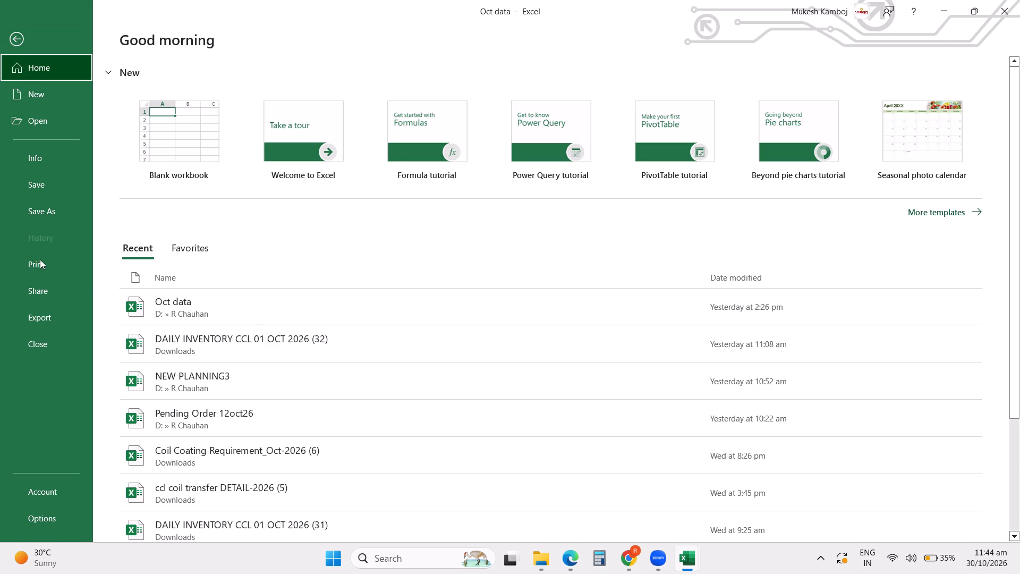
left_click(40, 259)
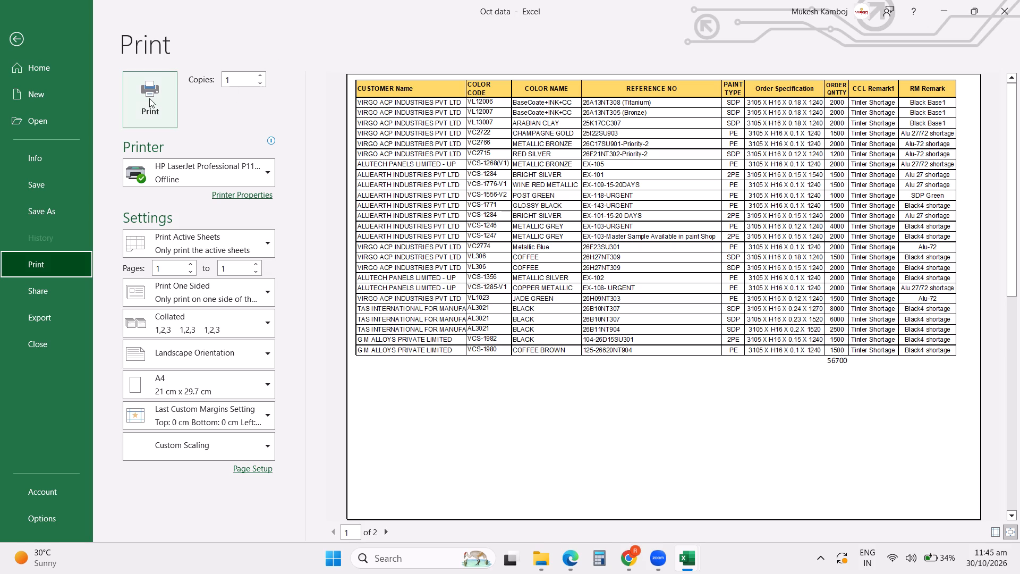
left_click(149, 98)
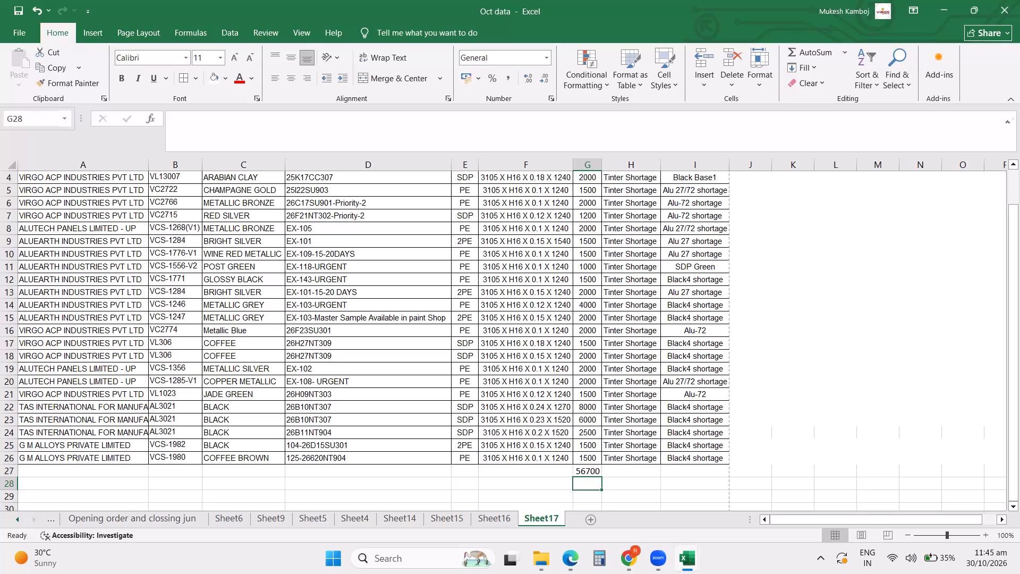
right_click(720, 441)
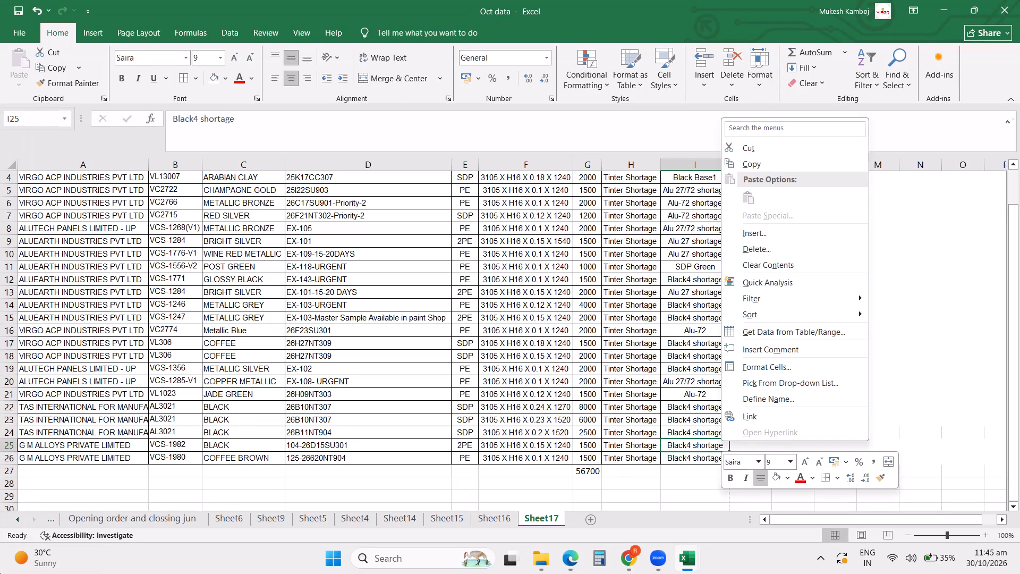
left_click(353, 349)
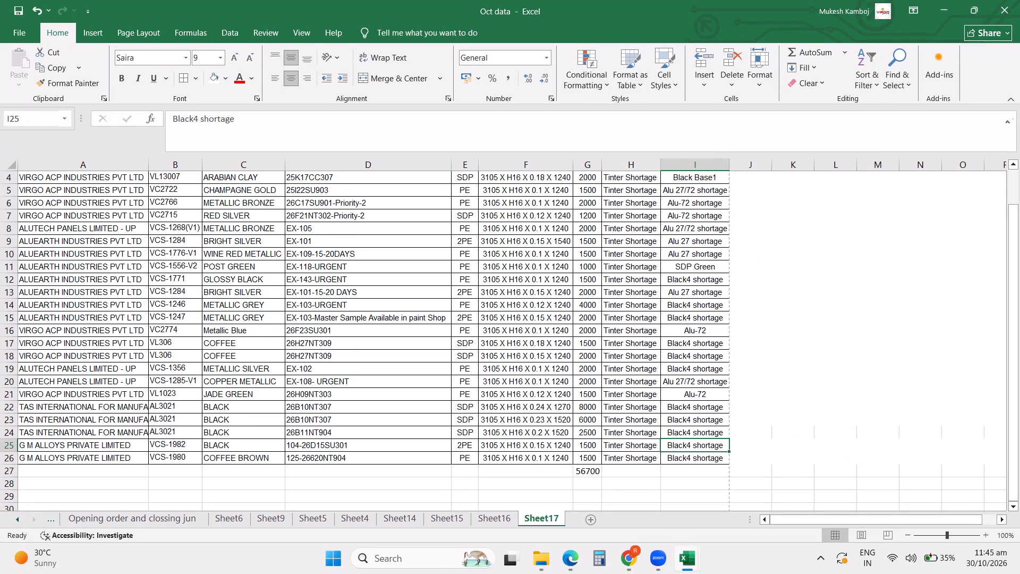